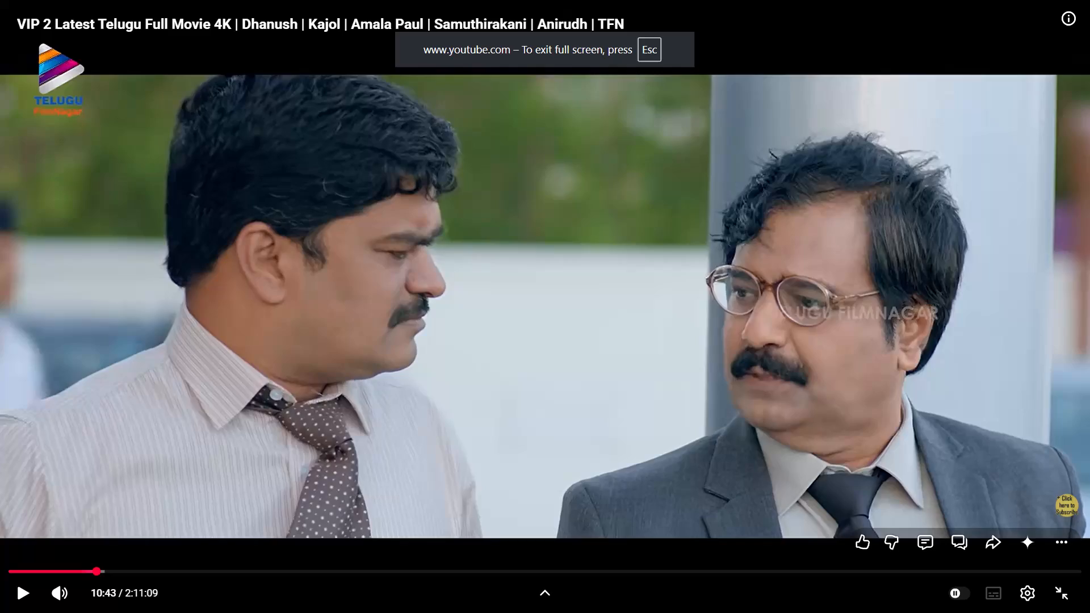
Resume the VIP 2 movie outside full screen and snap its browser window to the left half of the screen.
click(492, 280)
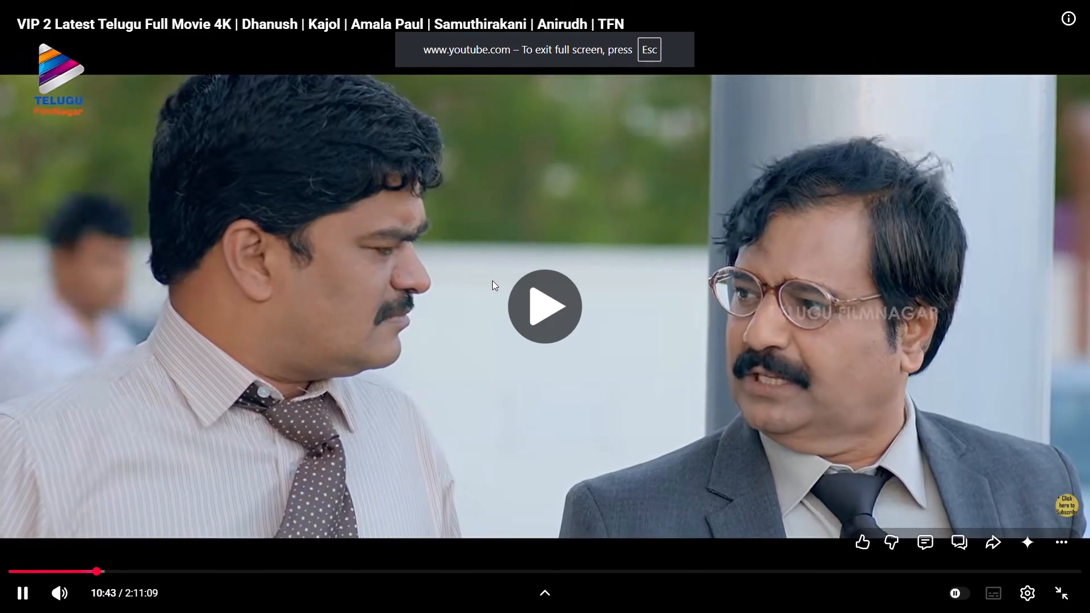
key(Escape)
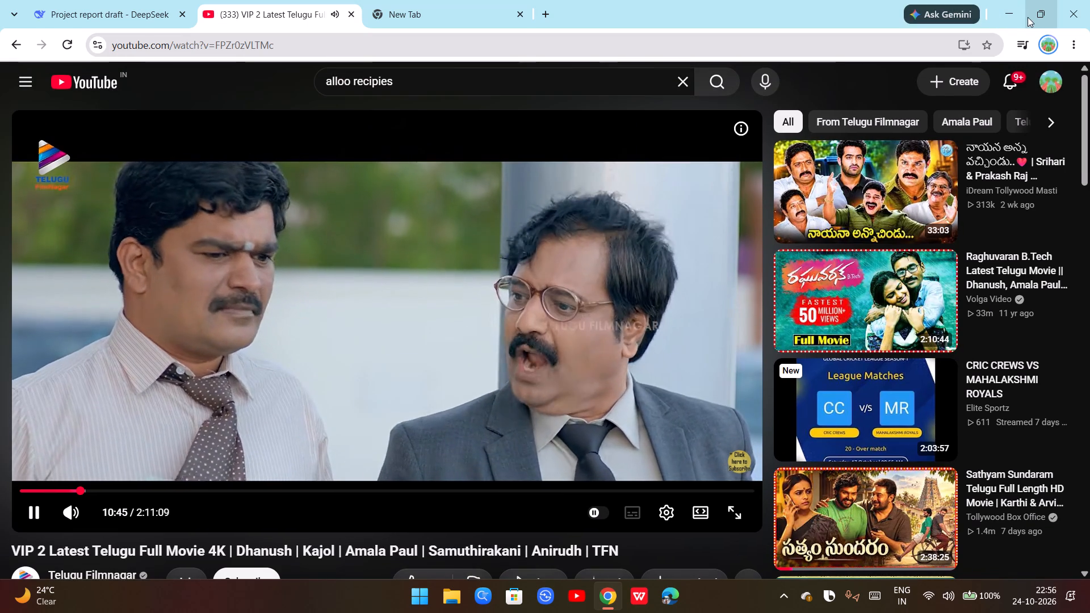
click(932, 43)
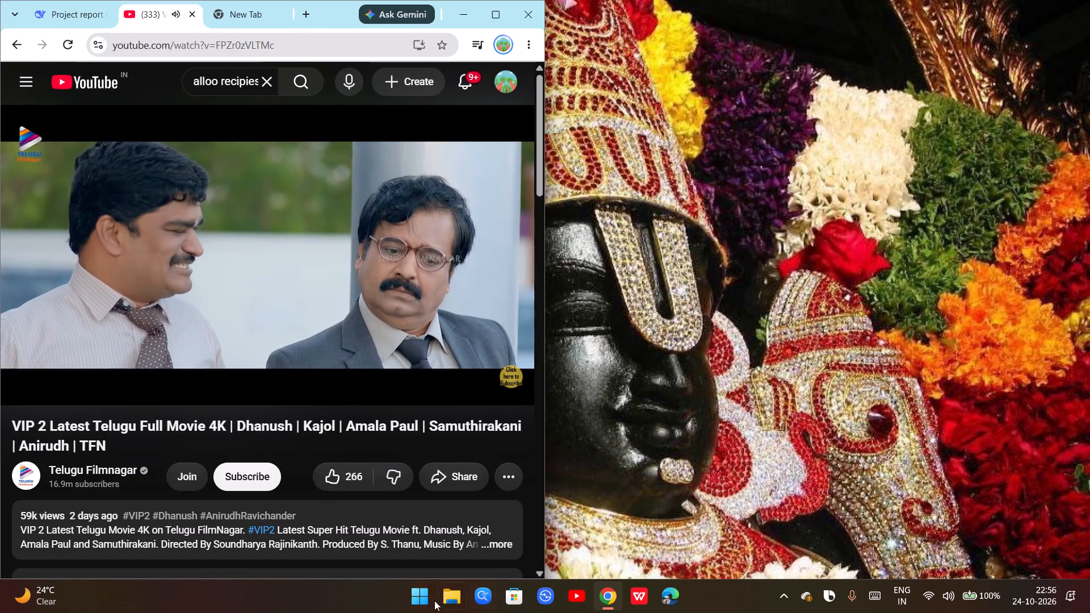
Launch Word and open the recent document PROJECT REPORT DOCUMENT -TEMPLATE-modified.
click(422, 598)
key(w)
text(or)
key(d)
click(463, 191)
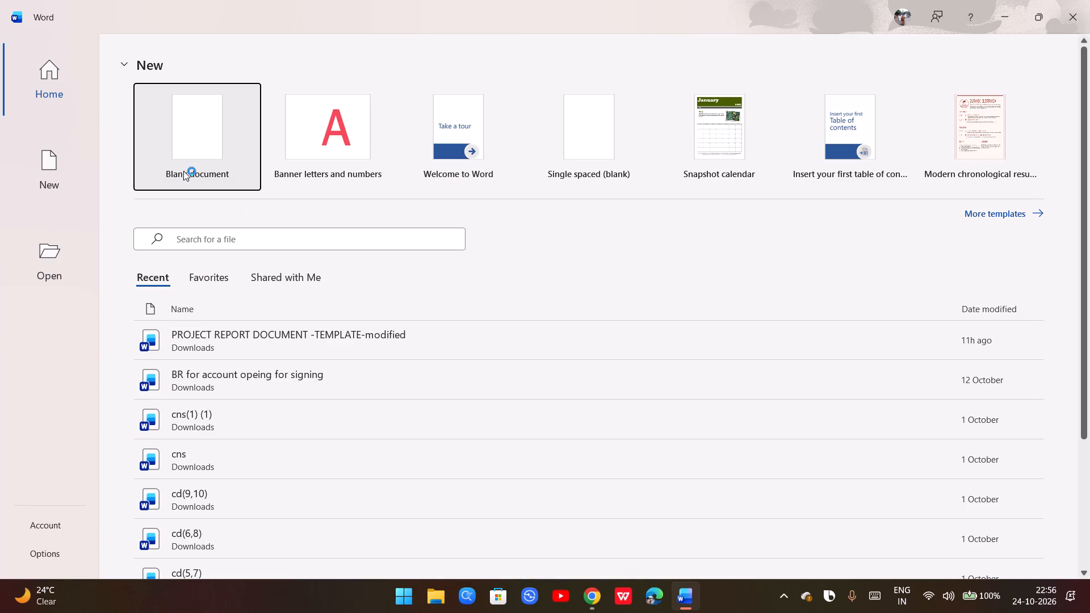
click(250, 356)
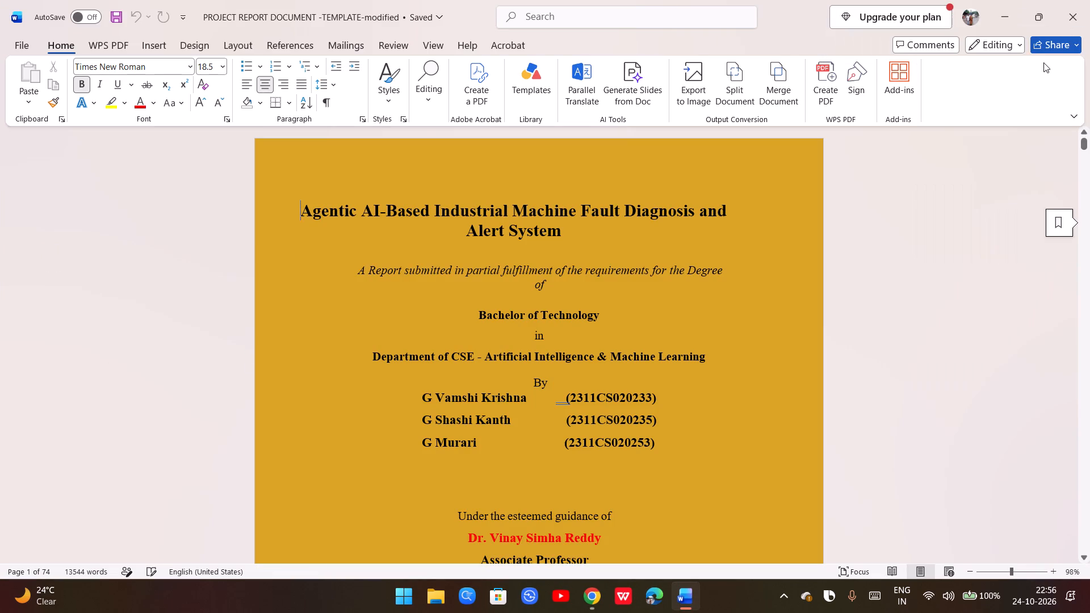
Snap the report document's window to the right half of the screen, beside the movie.
click(1053, 66)
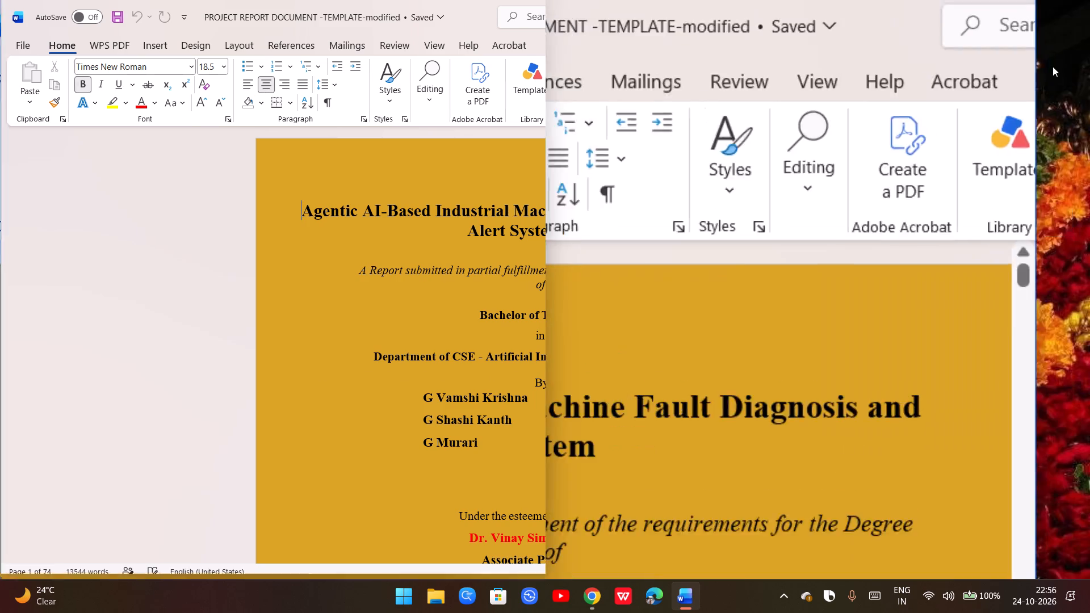
Examine the project report's coloured cover page and the bordered title page that follows it.
scroll(888, 229, down, 3)
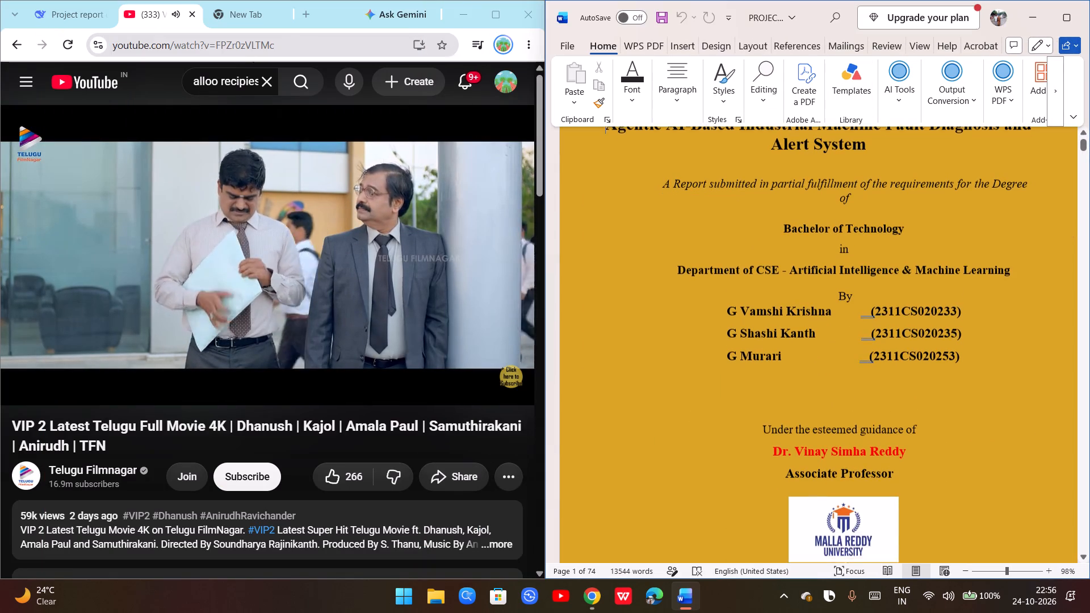
scroll(889, 231, down, 1)
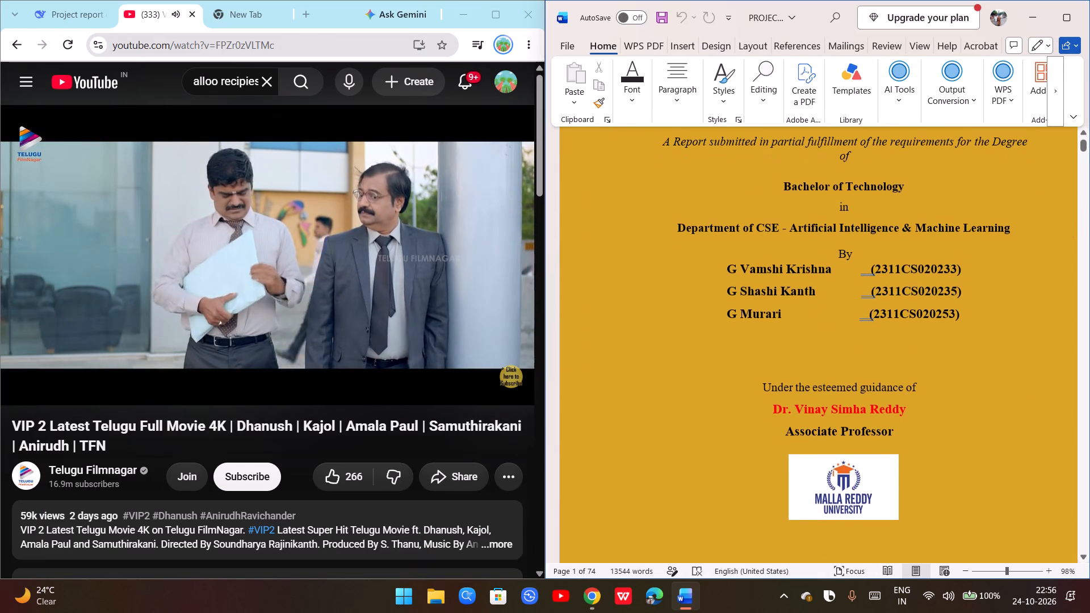
scroll(889, 231, down, 7)
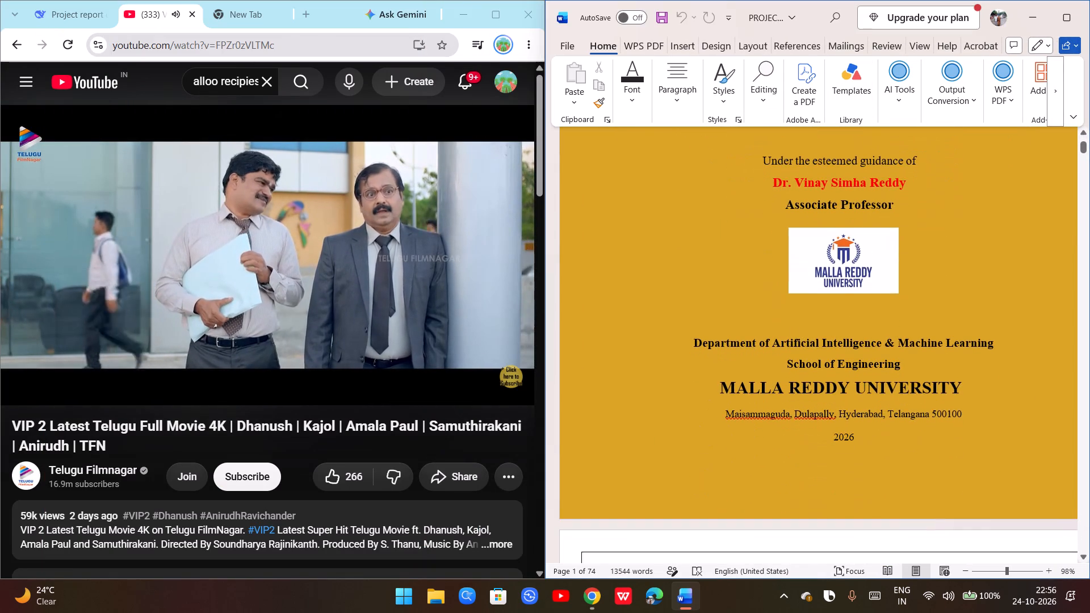
scroll(889, 231, down, 11)
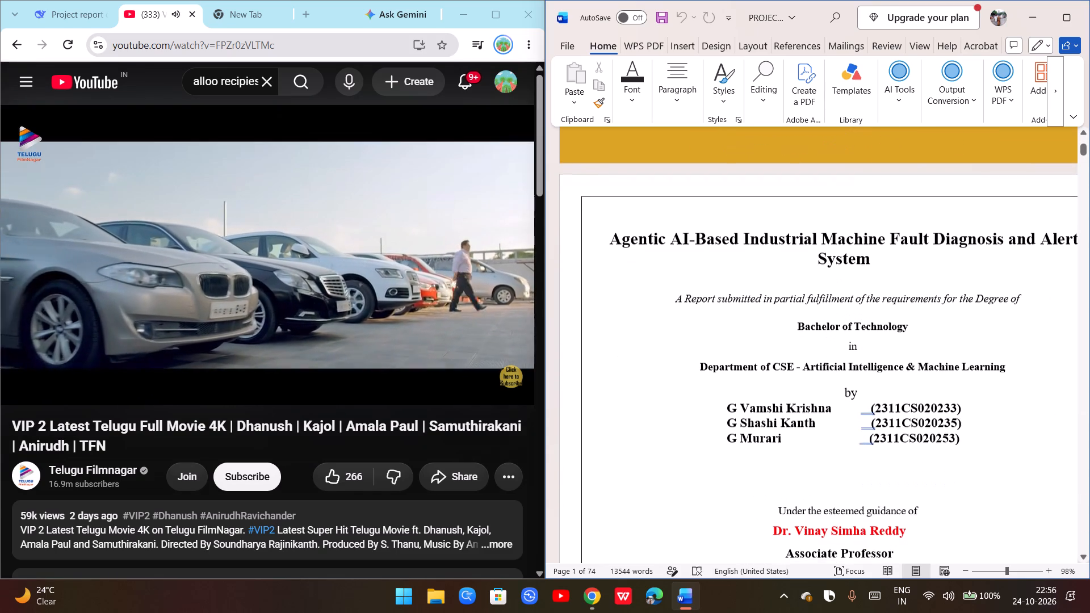
click(1007, 570)
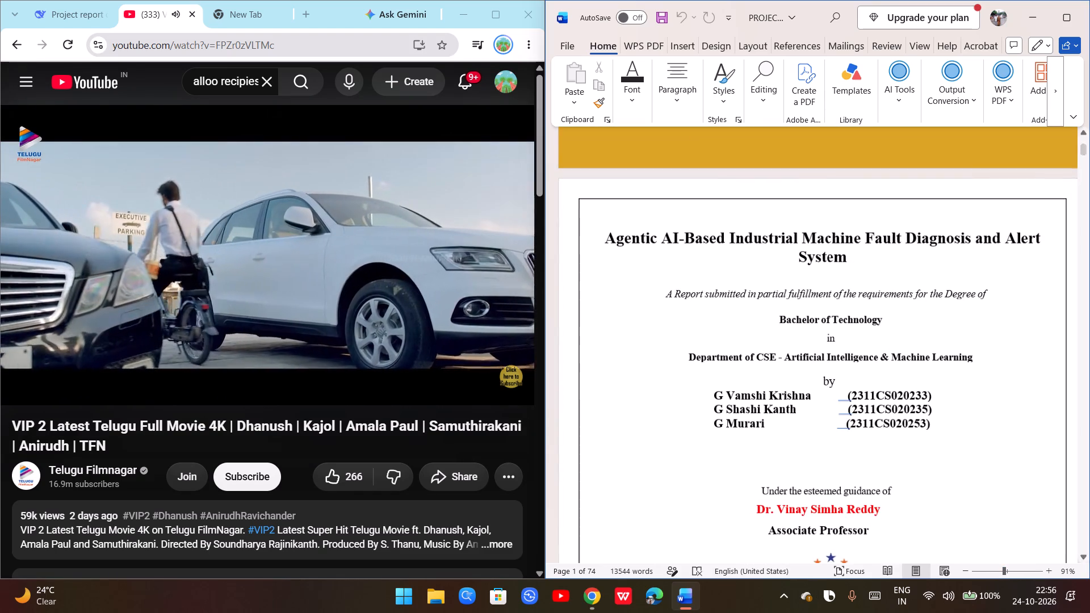
scroll(923, 410, down, 4)
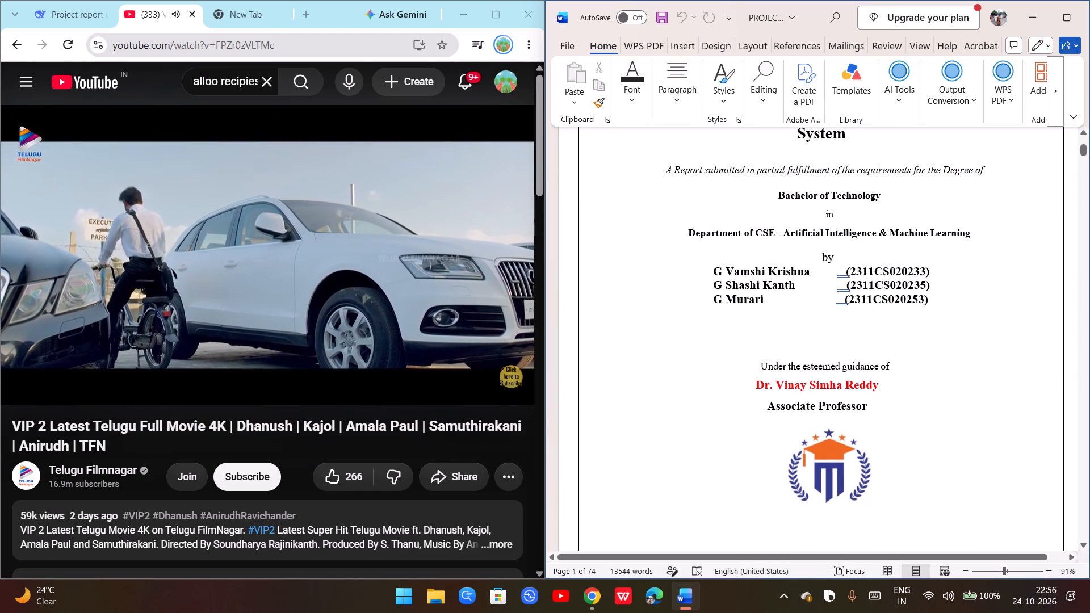
Show the hidden background apps in the system tray.
click(780, 597)
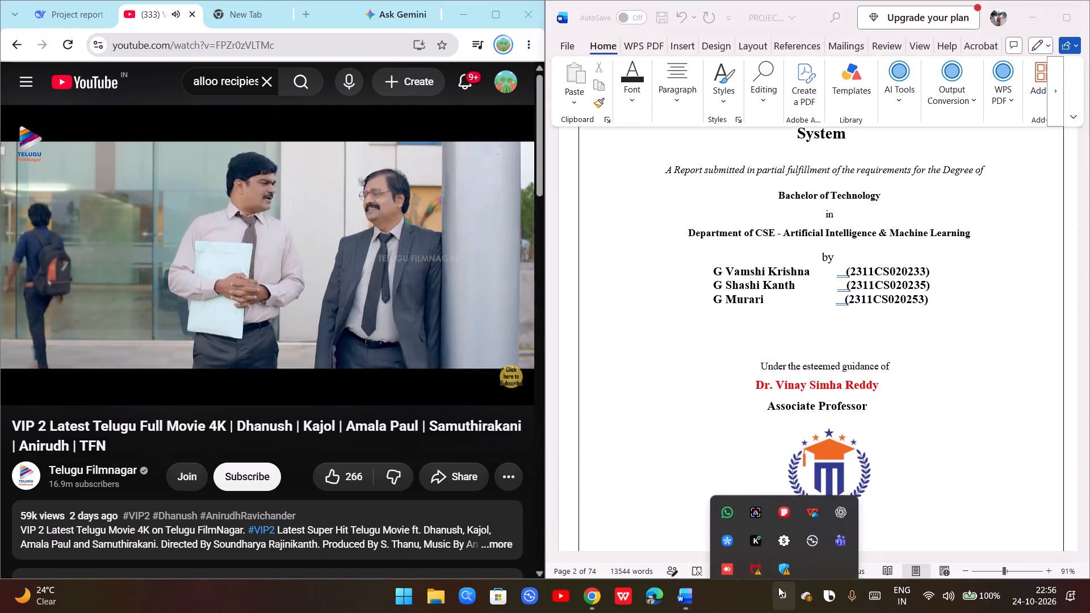
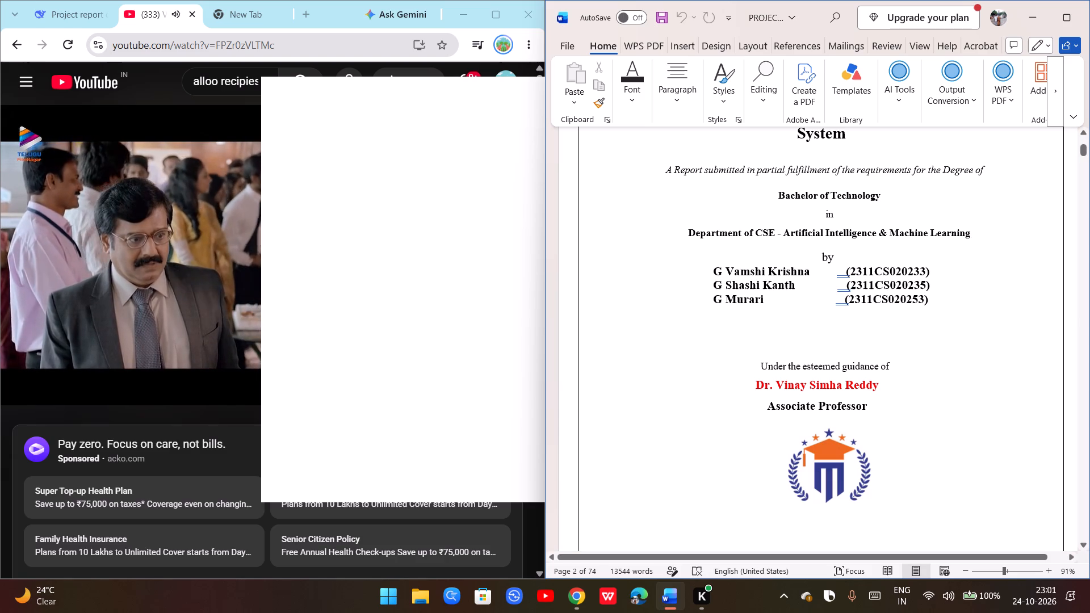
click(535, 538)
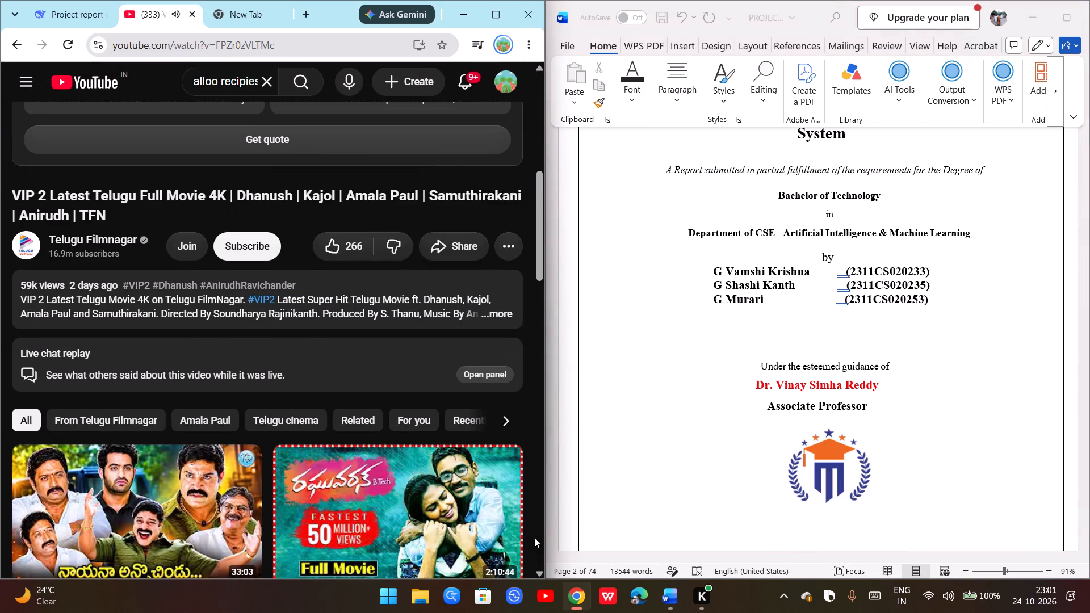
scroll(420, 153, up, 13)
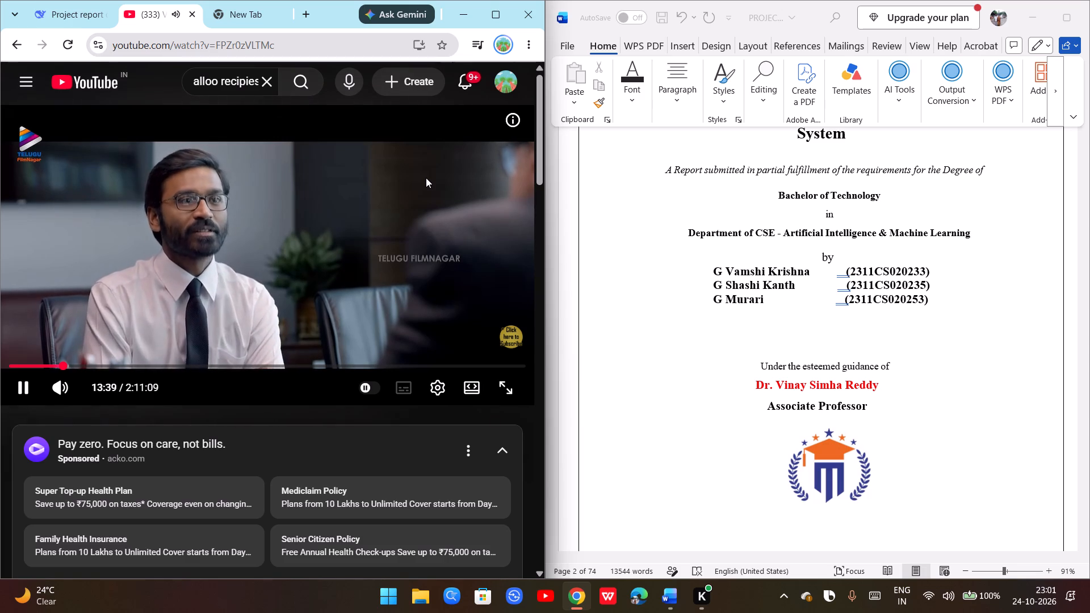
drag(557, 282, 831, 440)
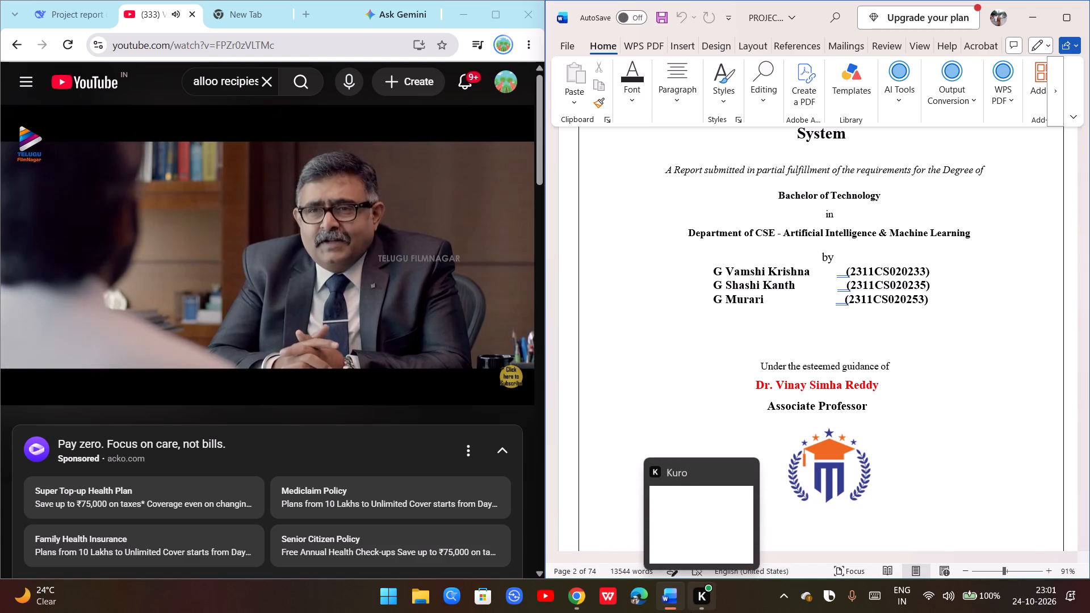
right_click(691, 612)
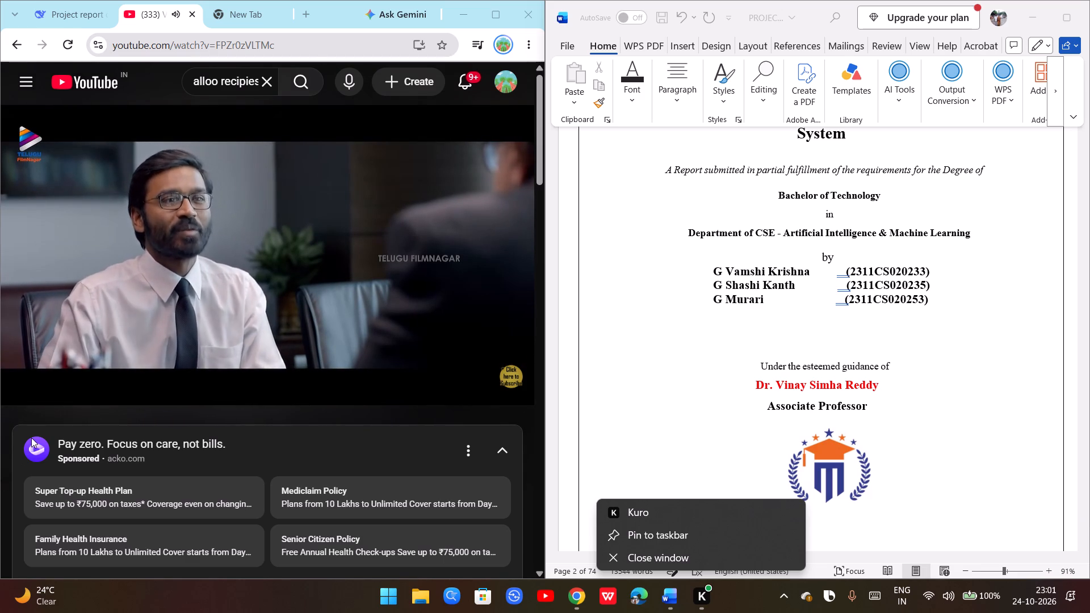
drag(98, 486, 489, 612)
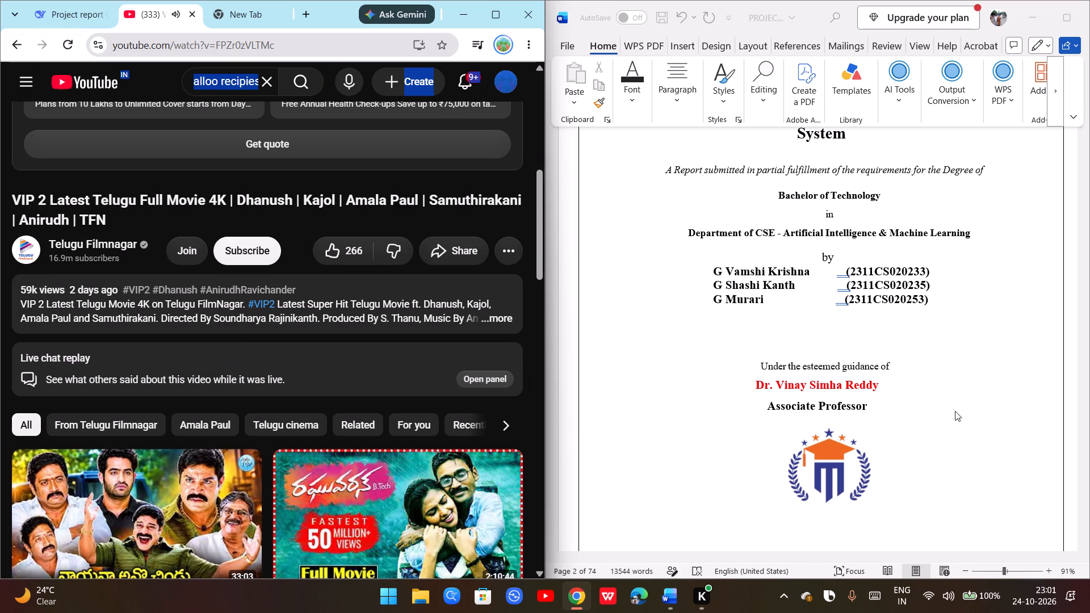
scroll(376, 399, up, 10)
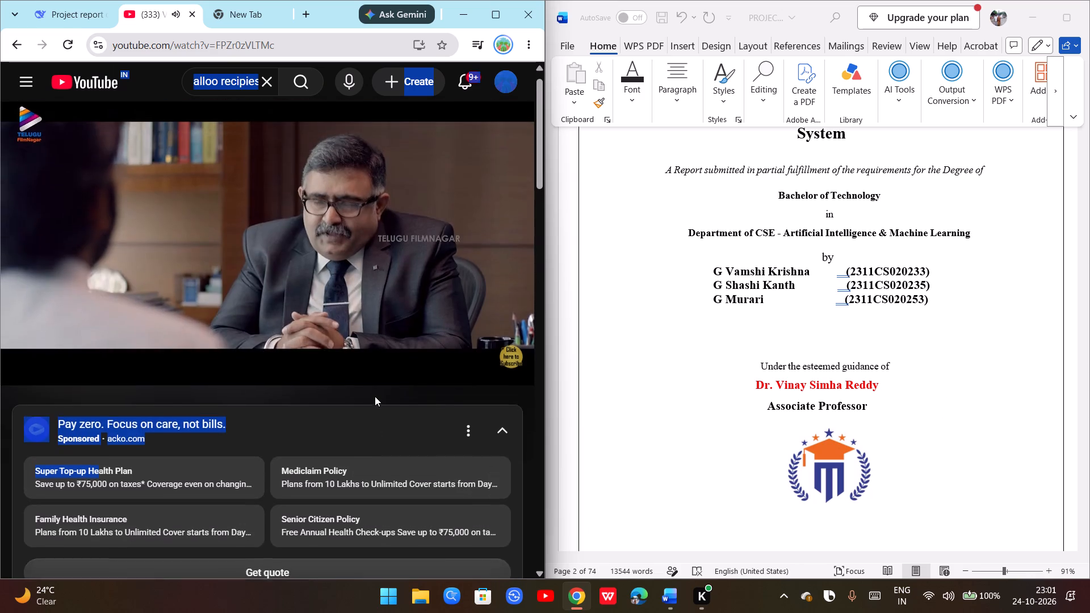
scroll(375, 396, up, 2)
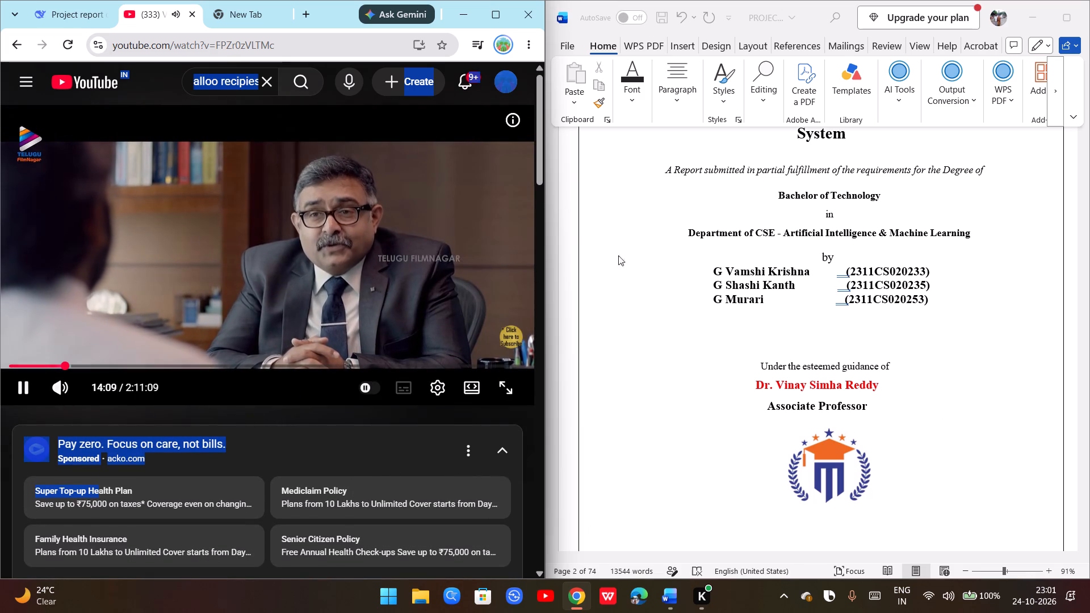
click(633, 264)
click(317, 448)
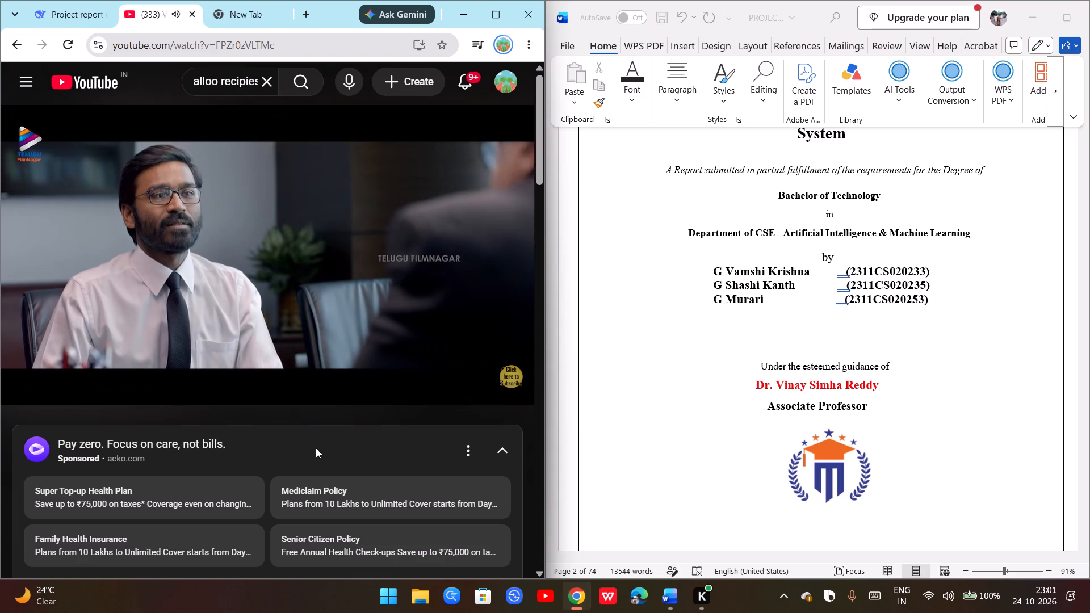
Examine the bordered title page and the certificate page that follows it in the project report.
scroll(281, 400, up, 6)
scroll(684, 317, up, 1)
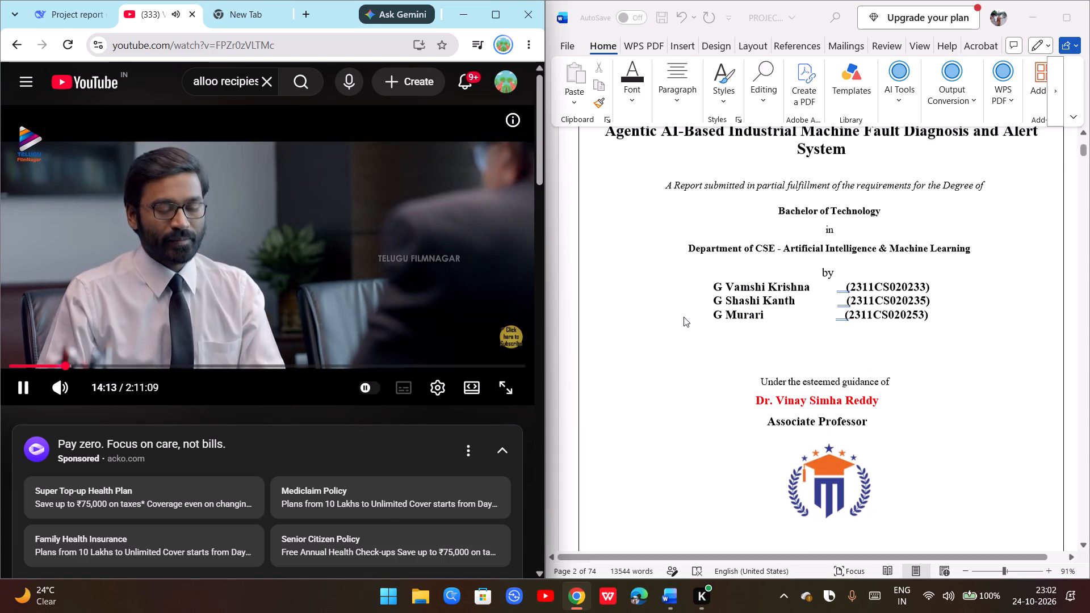
scroll(684, 317, up, 2)
scroll(711, 335, down, 16)
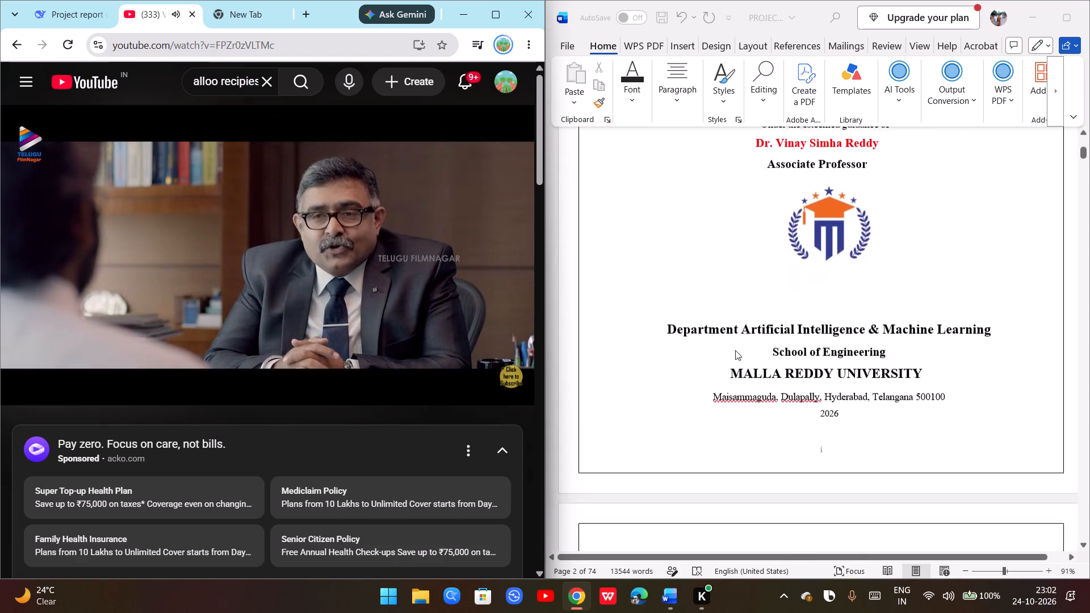
scroll(741, 343, down, 10)
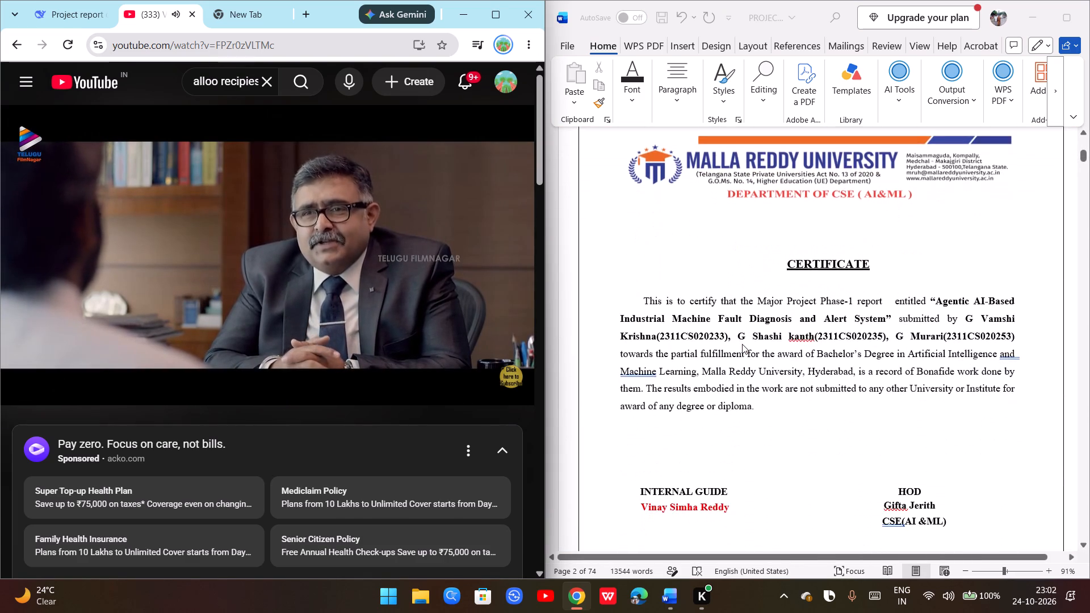
scroll(742, 344, down, 4)
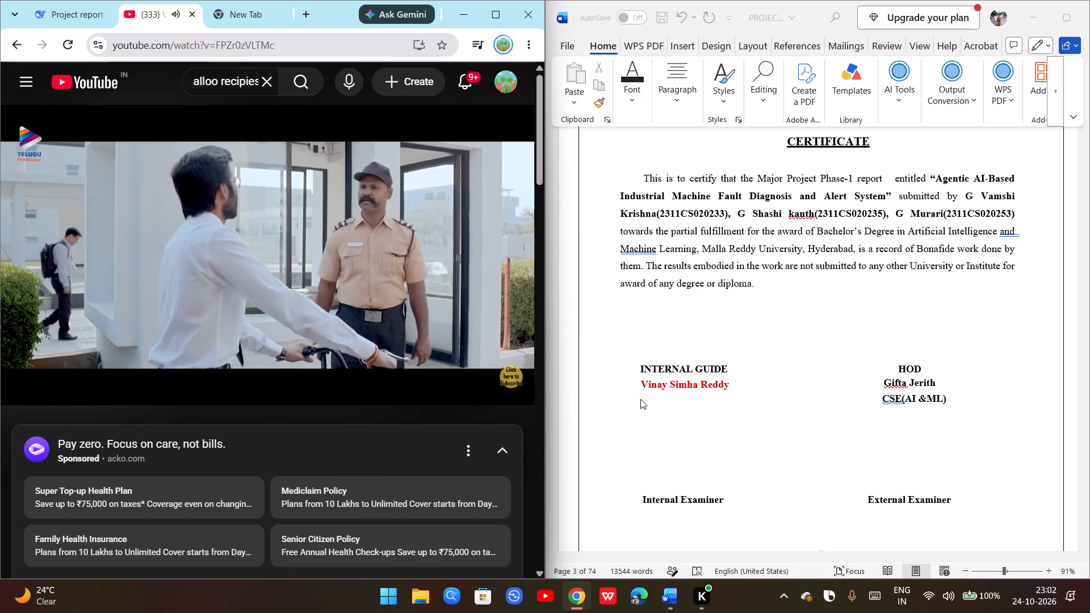
Insert the initial "T." followed by a space between "Dr." and the guide's name on the bordered title page.
scroll(640, 360, up, 15)
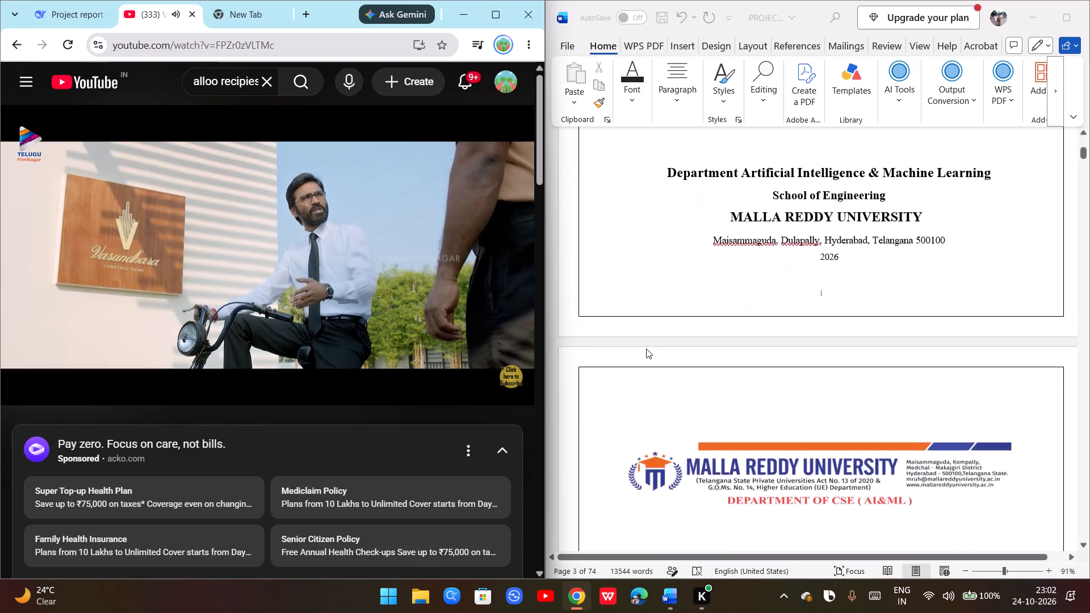
scroll(646, 349, up, 13)
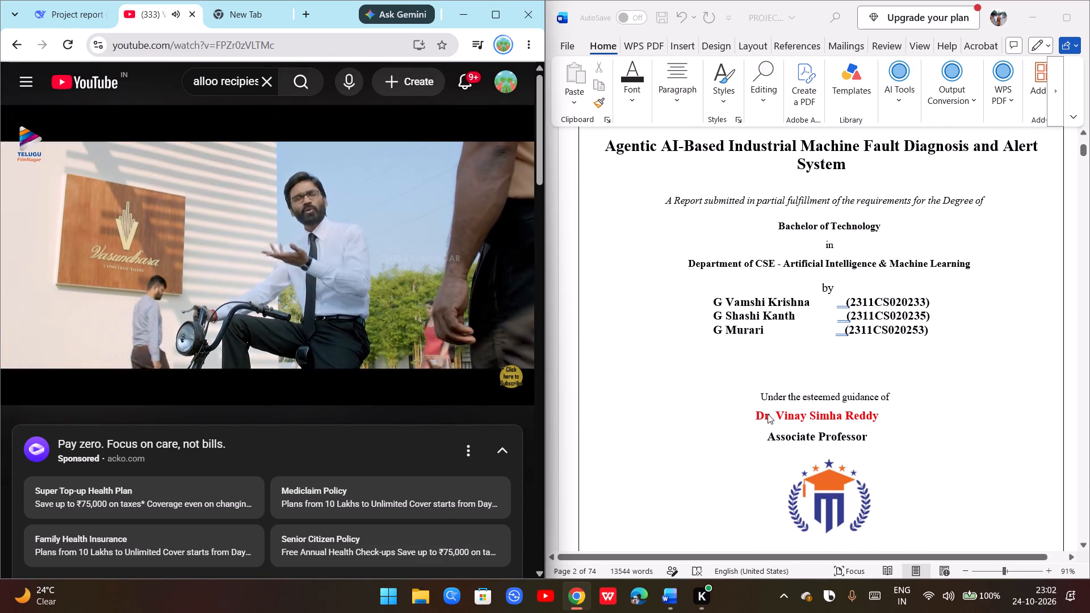
click(777, 413)
click(774, 416)
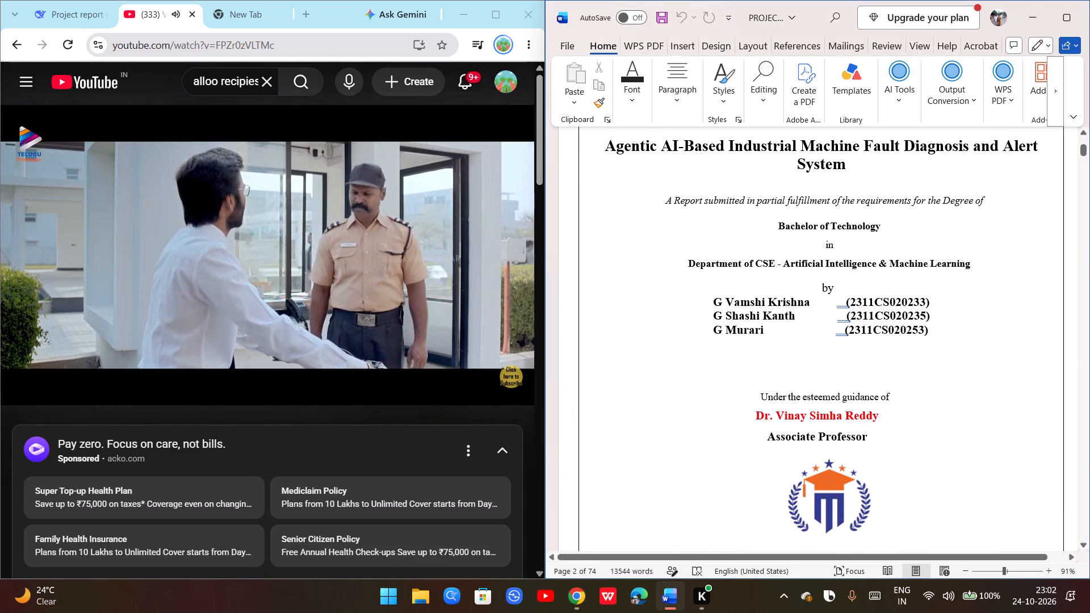
key(shift+t)
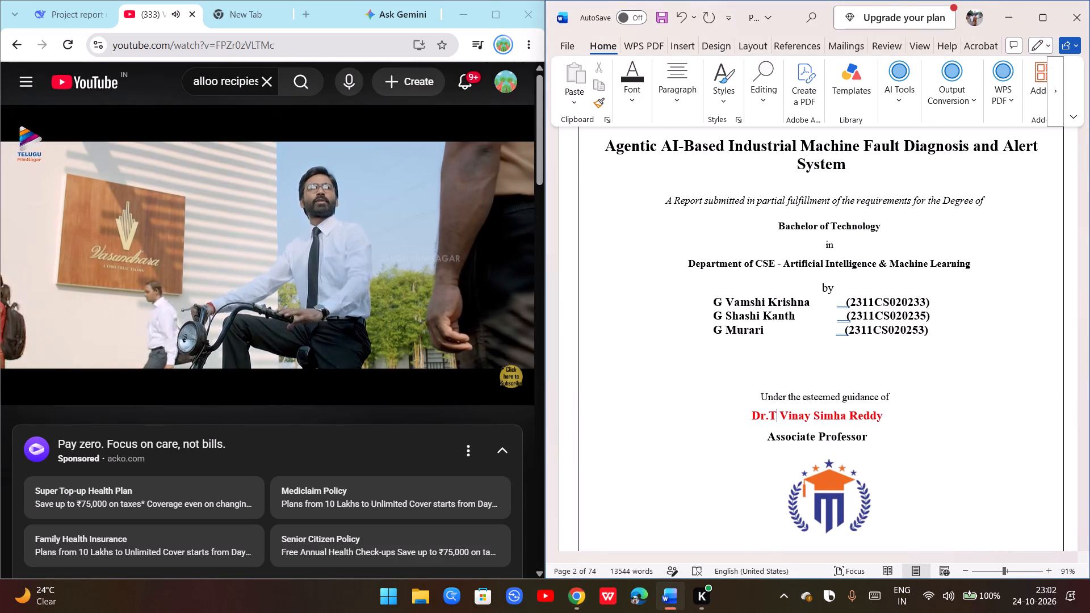
key(period)
key(Right)
key(BackSpace)
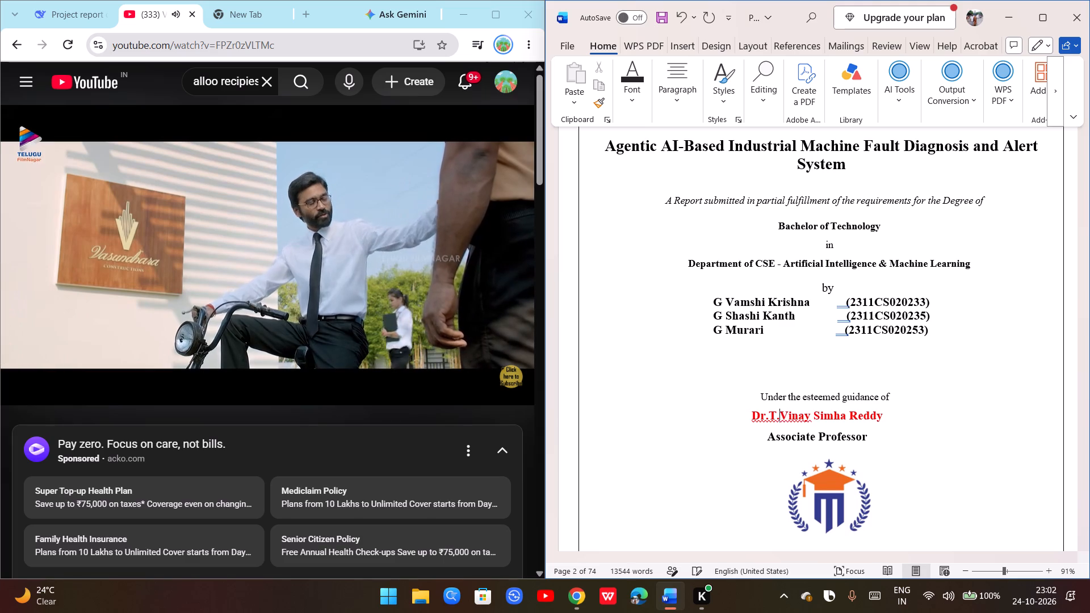
key(space)
Insert the initial "T." followed by a space between "Dr." and the guide's name on the coloured cover page.
scroll(710, 362, down, 1)
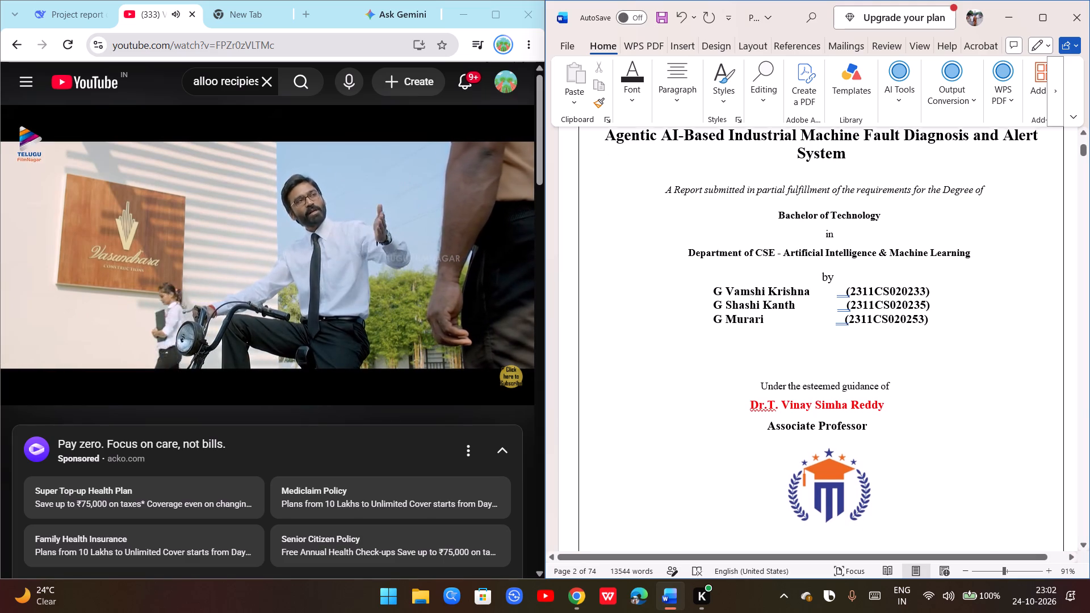
scroll(710, 362, down, 2)
scroll(749, 293, up, 13)
scroll(763, 203, up, 5)
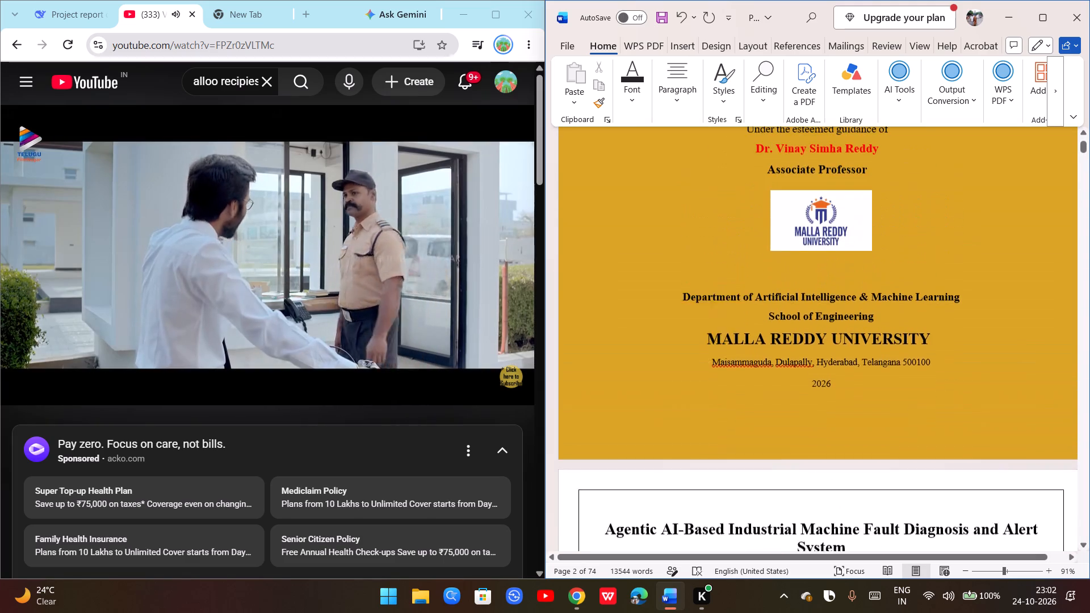
click(777, 221)
key(BackSpace)
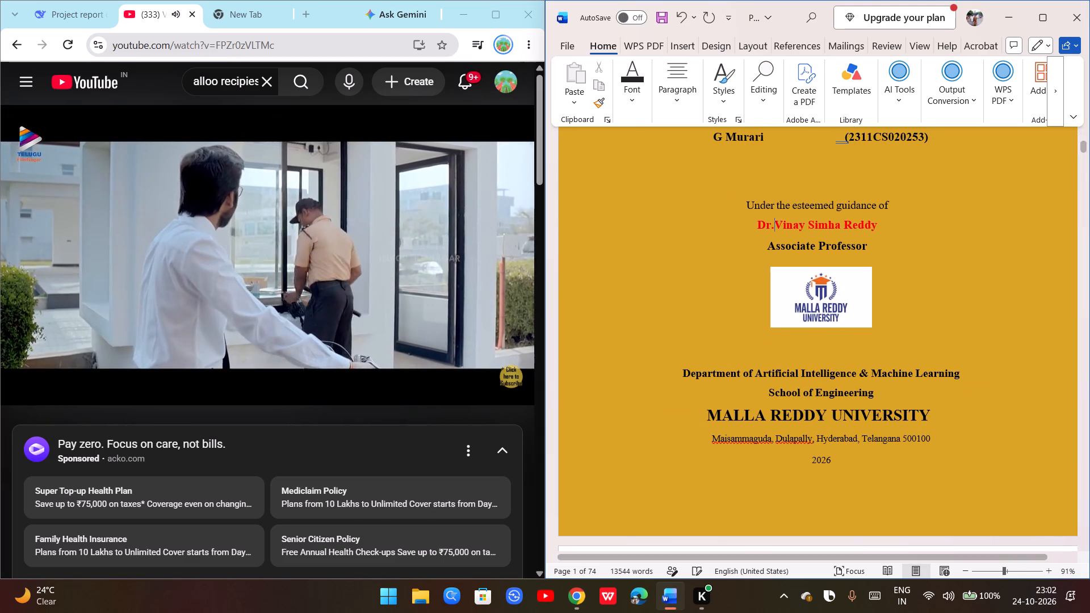
key(shift+t)
text(.)
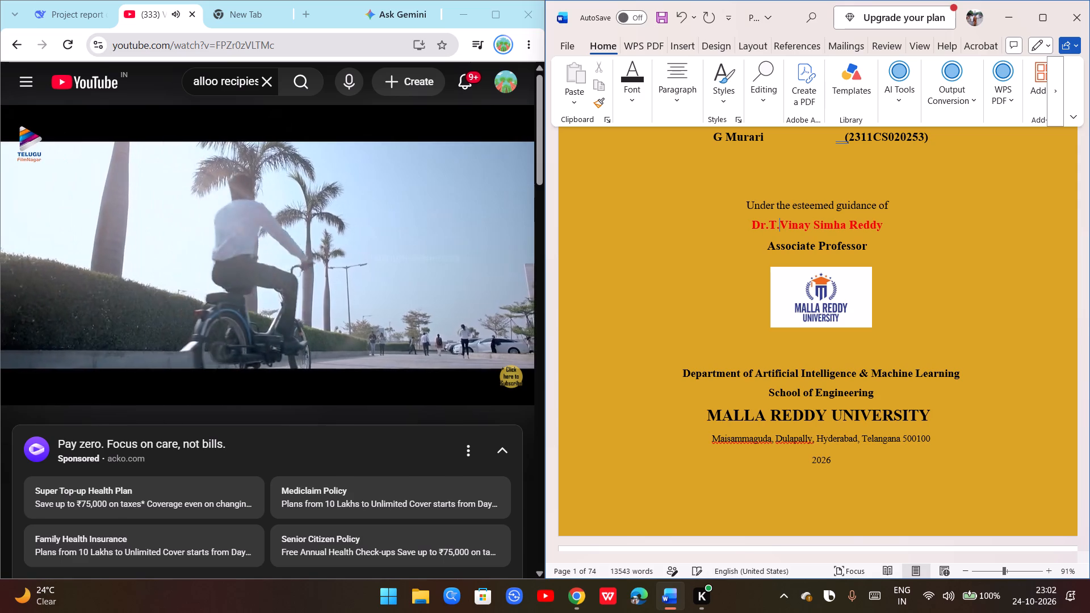
key(space)
On the bordered title page, add three leading spaces before the guide's name line and two before "Associate Professor".
scroll(804, 263, down, 3)
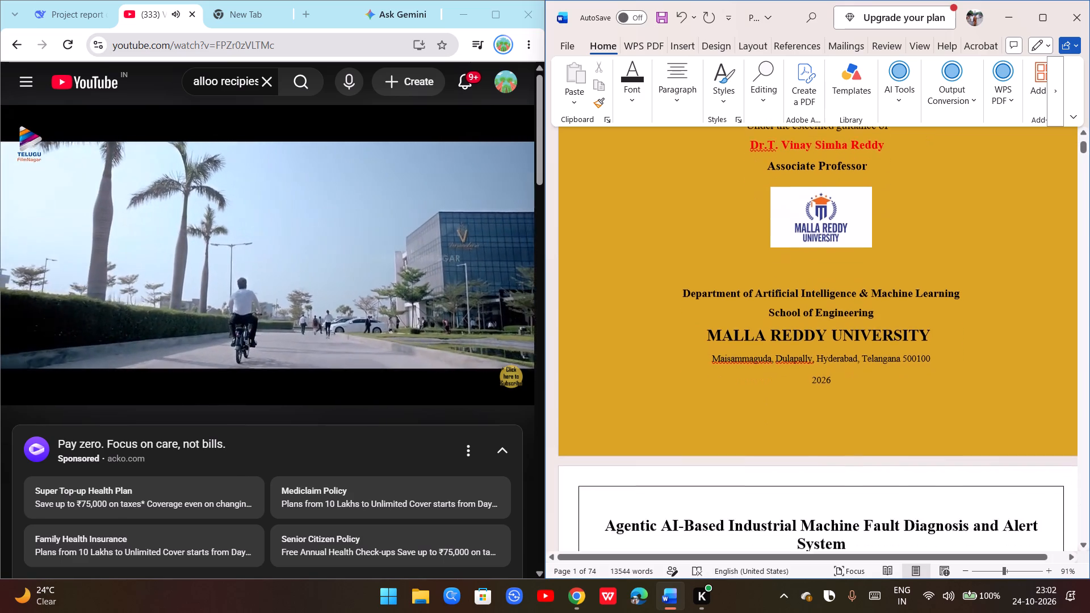
scroll(806, 258, up, 6)
scroll(803, 247, down, 5)
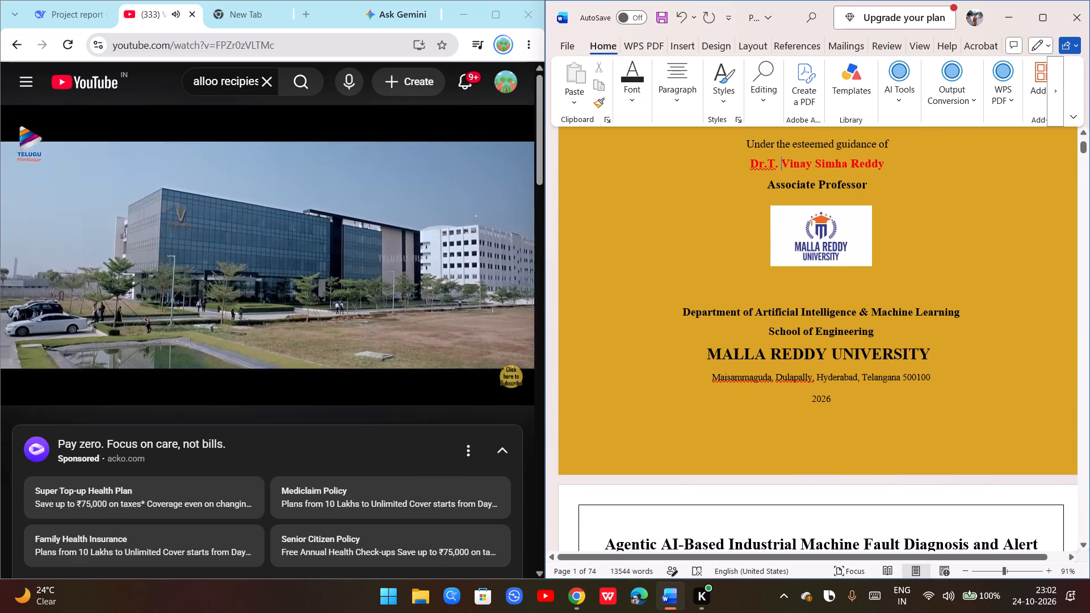
scroll(802, 241, down, 16)
scroll(773, 340, down, 2)
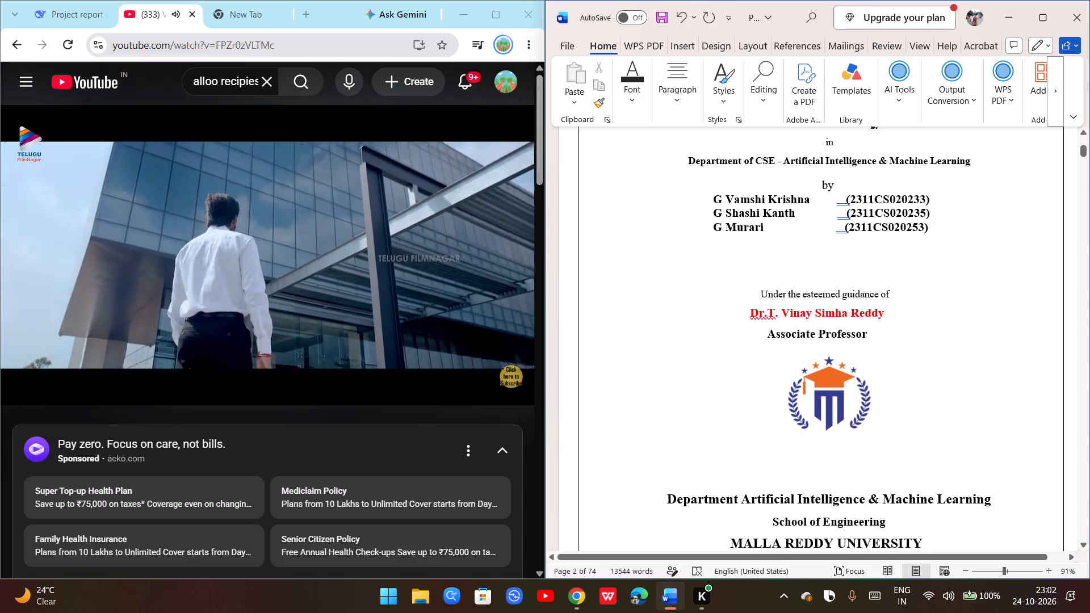
scroll(773, 341, down, 3)
scroll(815, 201, up, 2)
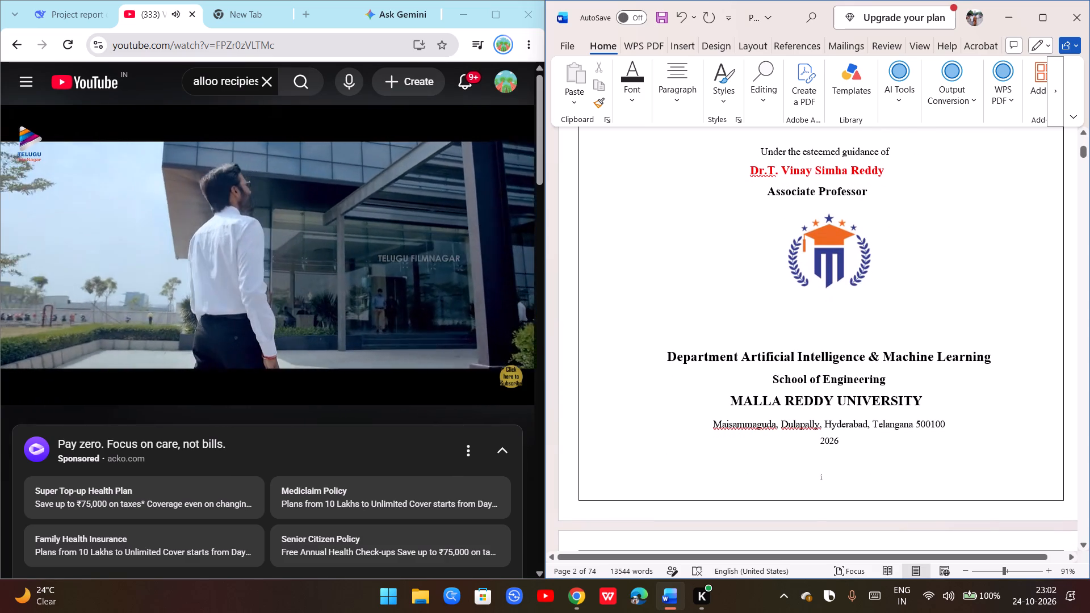
scroll(815, 201, up, 2)
click(758, 276)
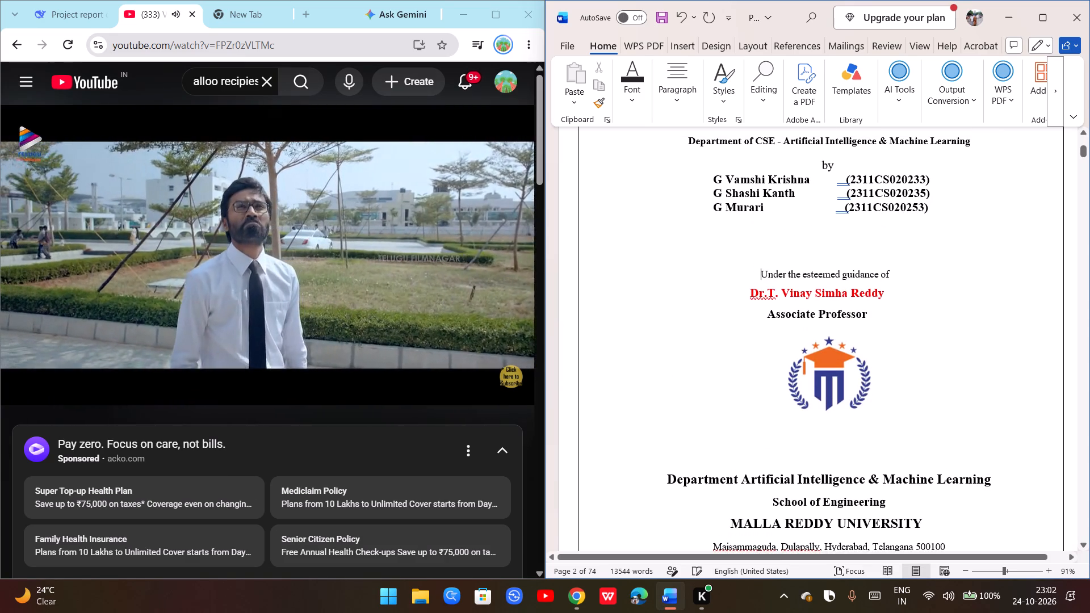
click(748, 295)
key(space)
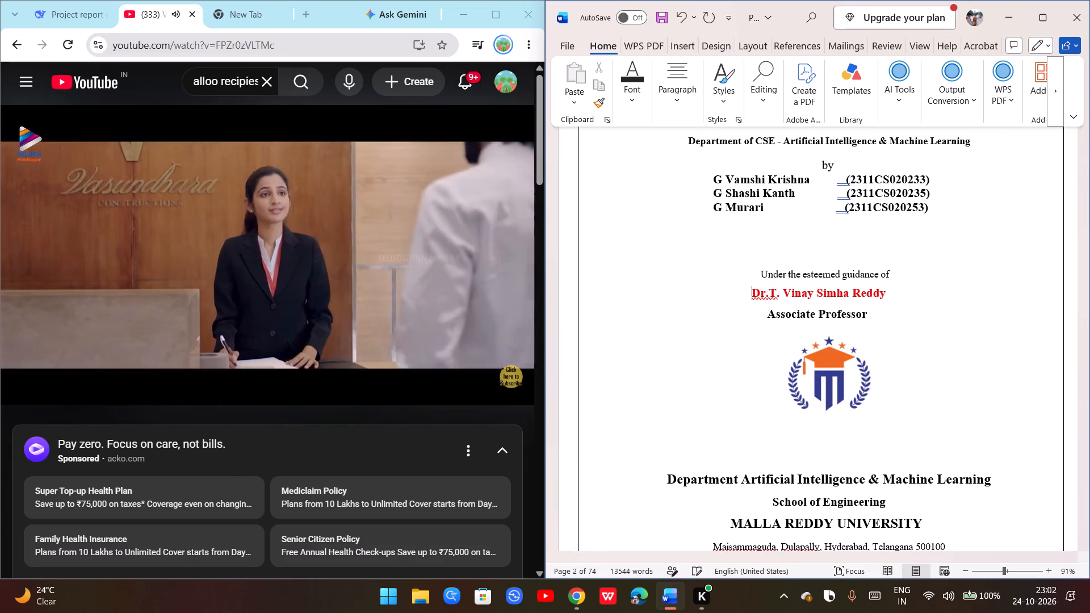
key(space)
key(space)
click(764, 314)
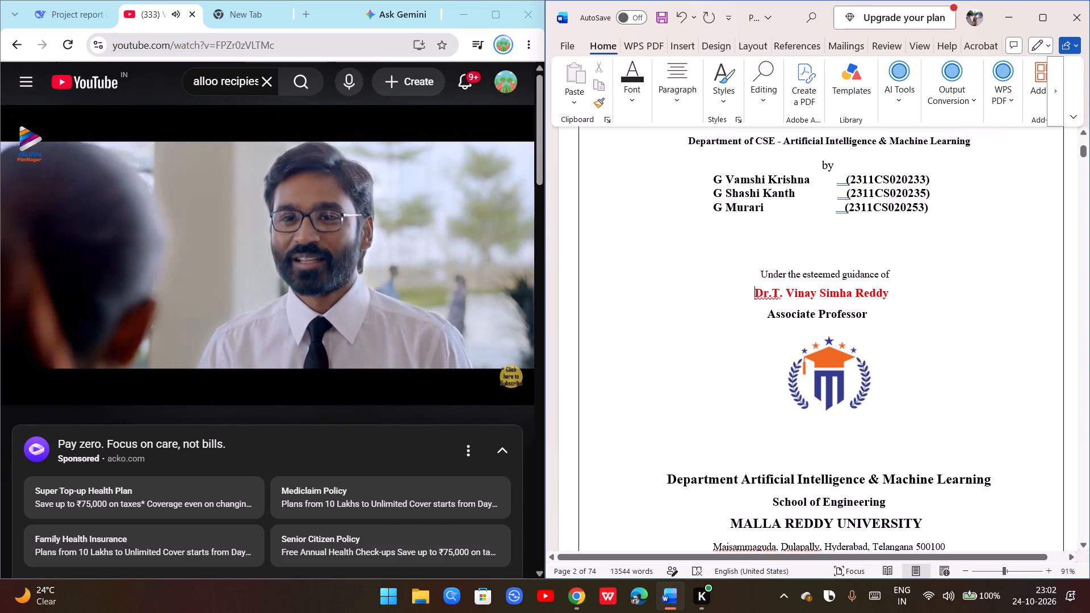
key(space)
key(space)
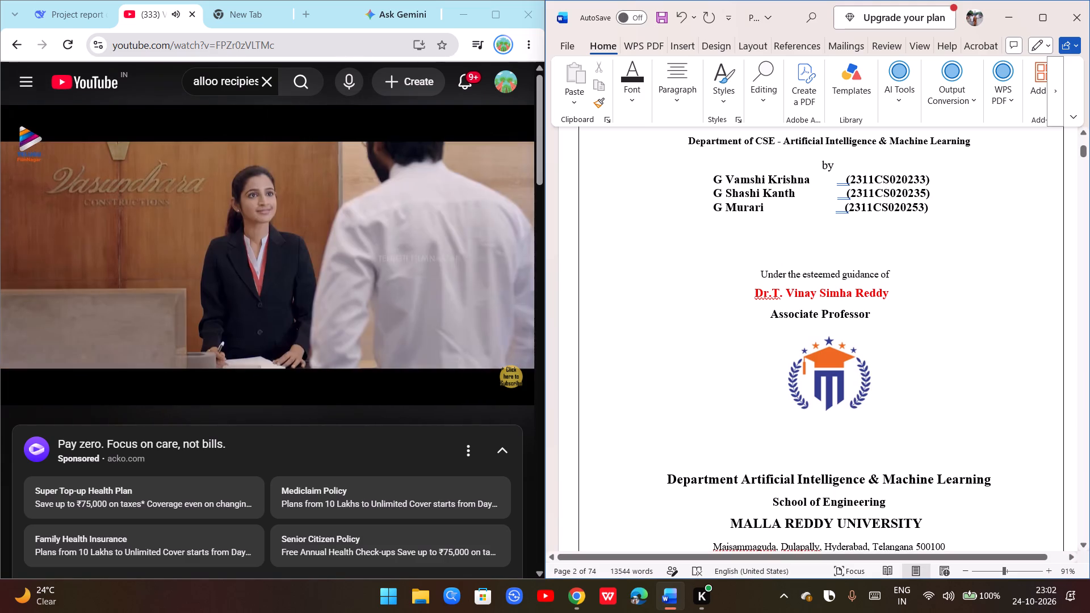
Replace the blank lines above "Under the esteemed guidance of" on the title page with three new blank lines.
click(758, 272)
key(BackSpace)
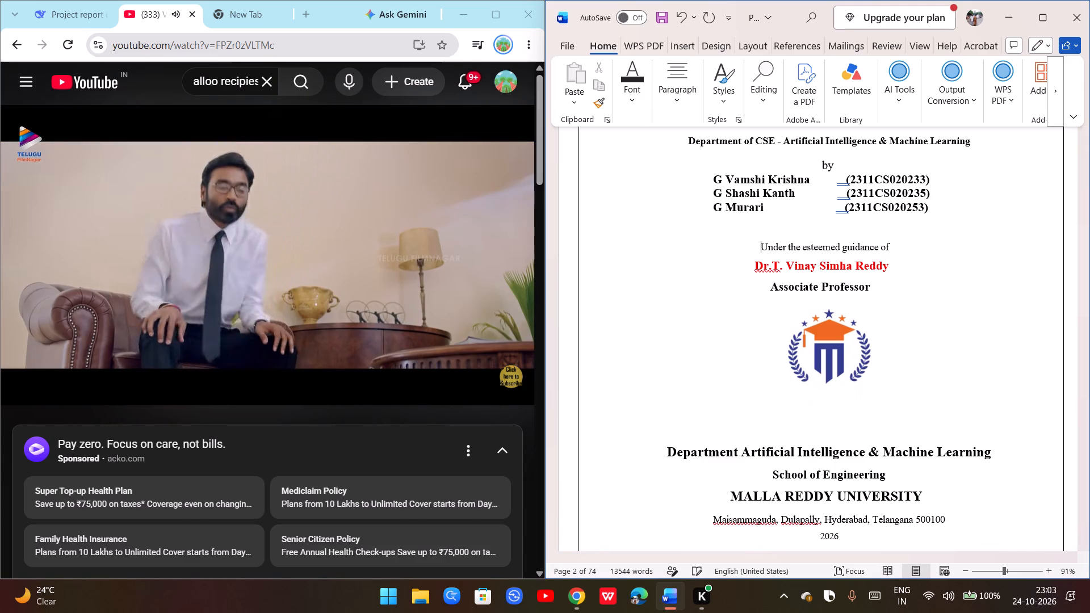
key(BackSpace)
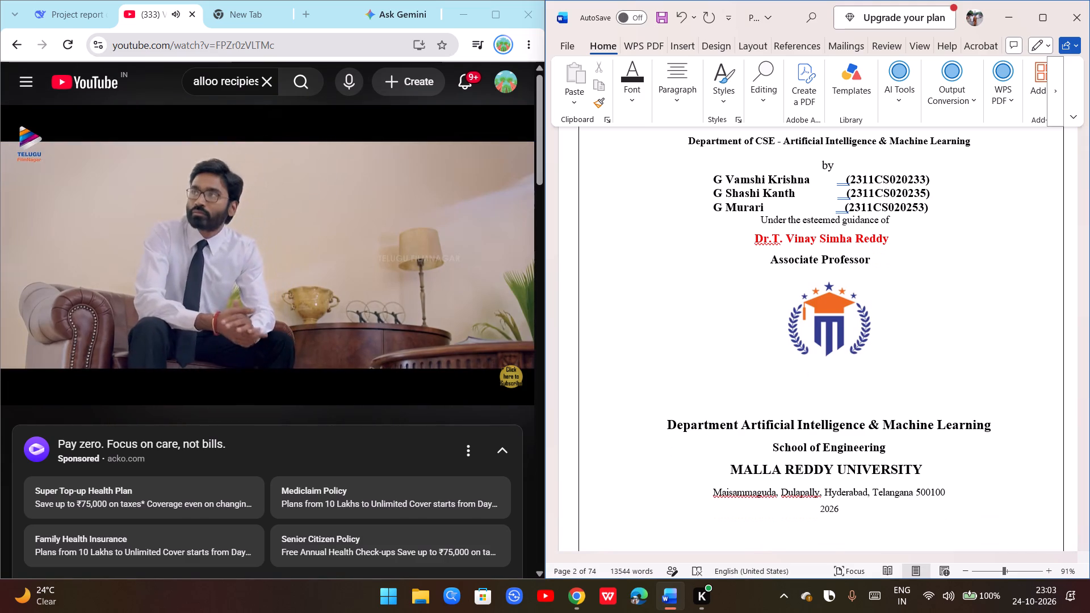
key(Return)
key(Return)
key(Return)
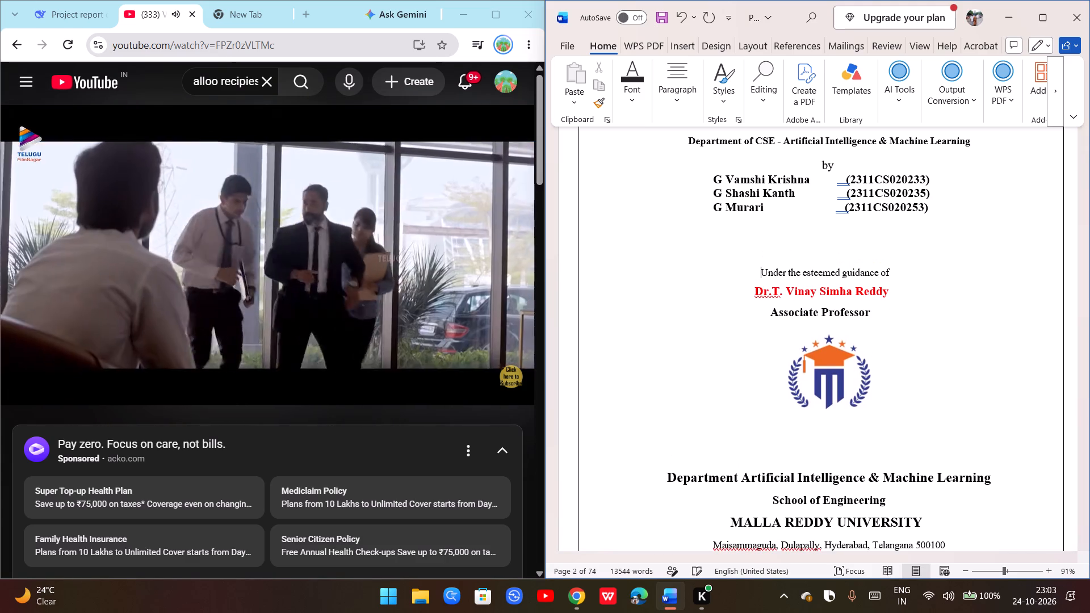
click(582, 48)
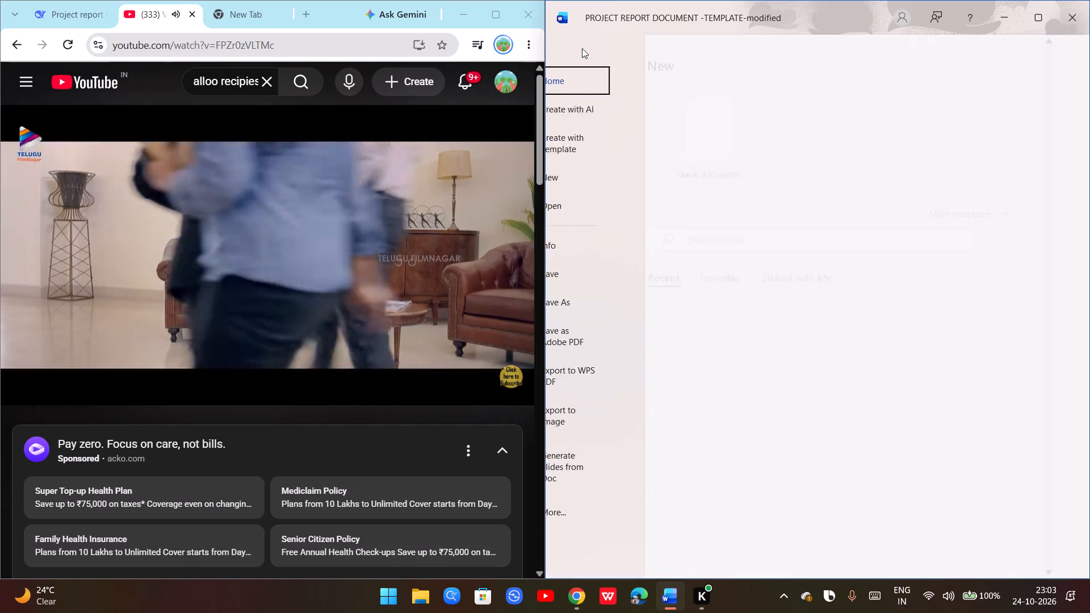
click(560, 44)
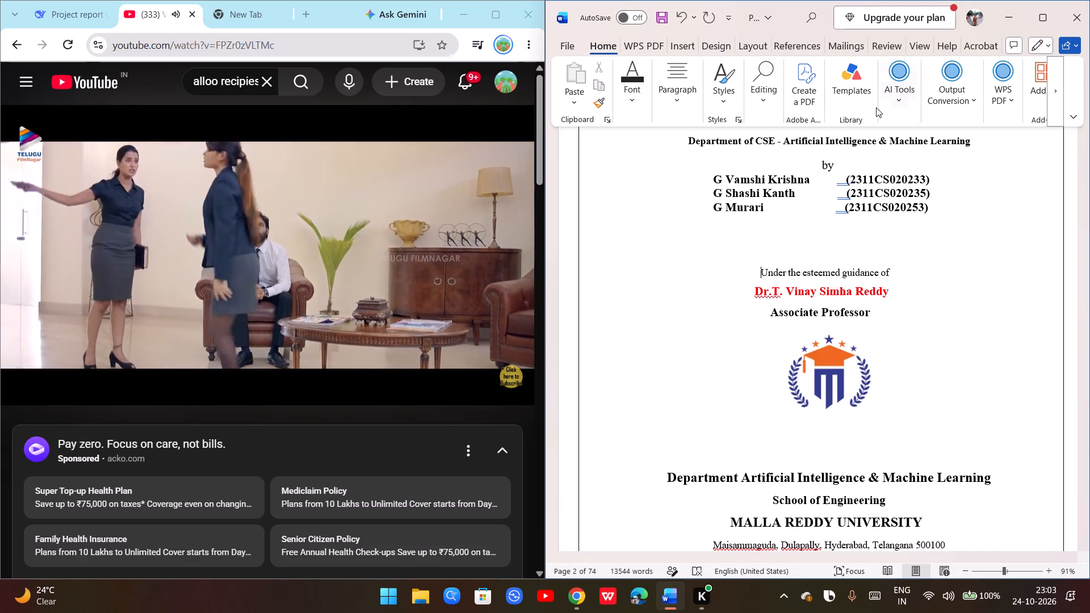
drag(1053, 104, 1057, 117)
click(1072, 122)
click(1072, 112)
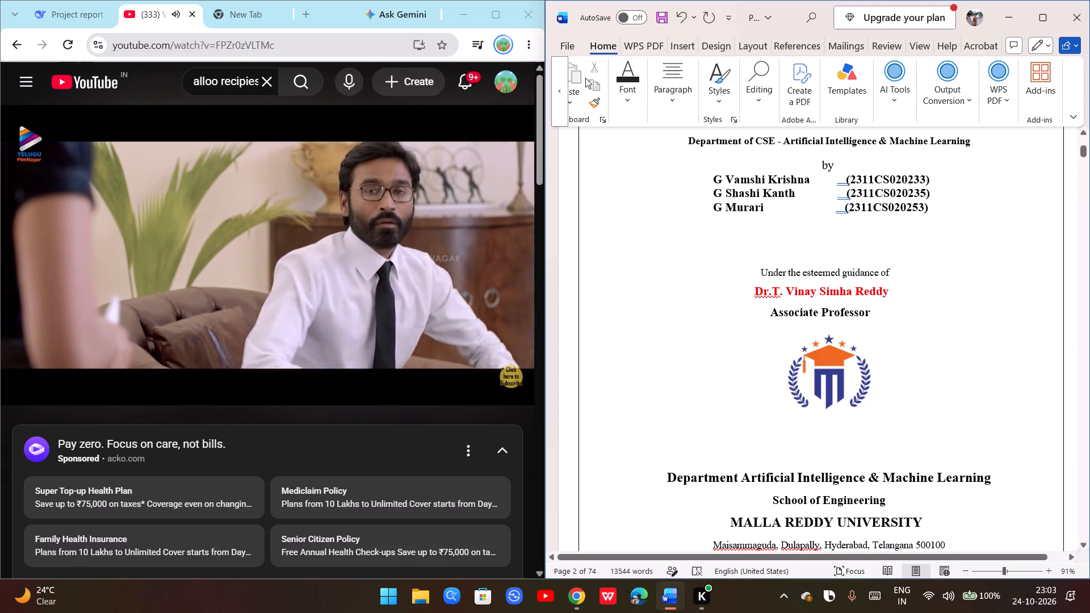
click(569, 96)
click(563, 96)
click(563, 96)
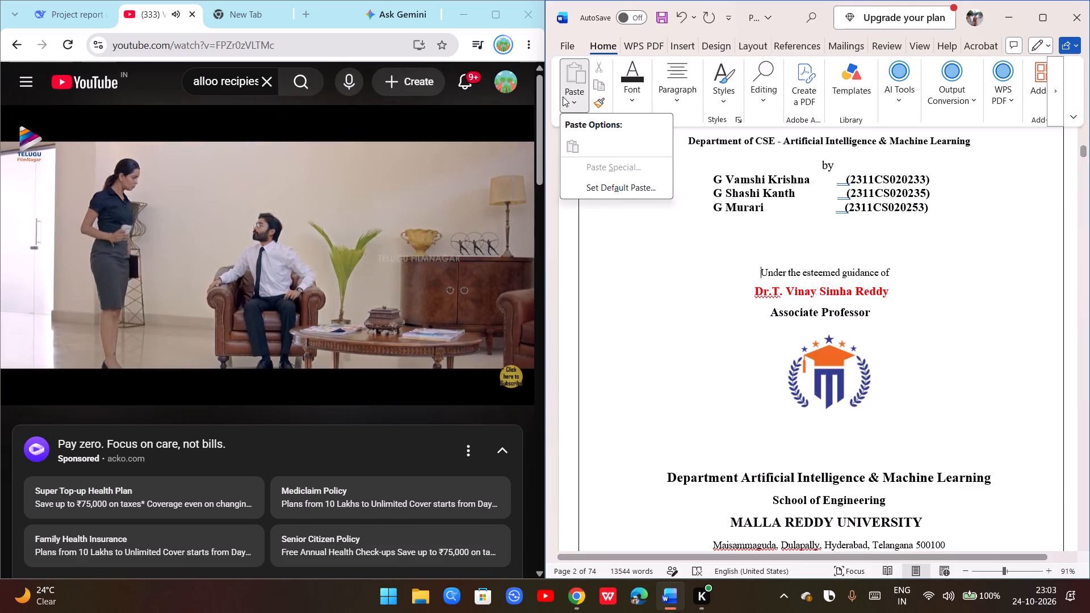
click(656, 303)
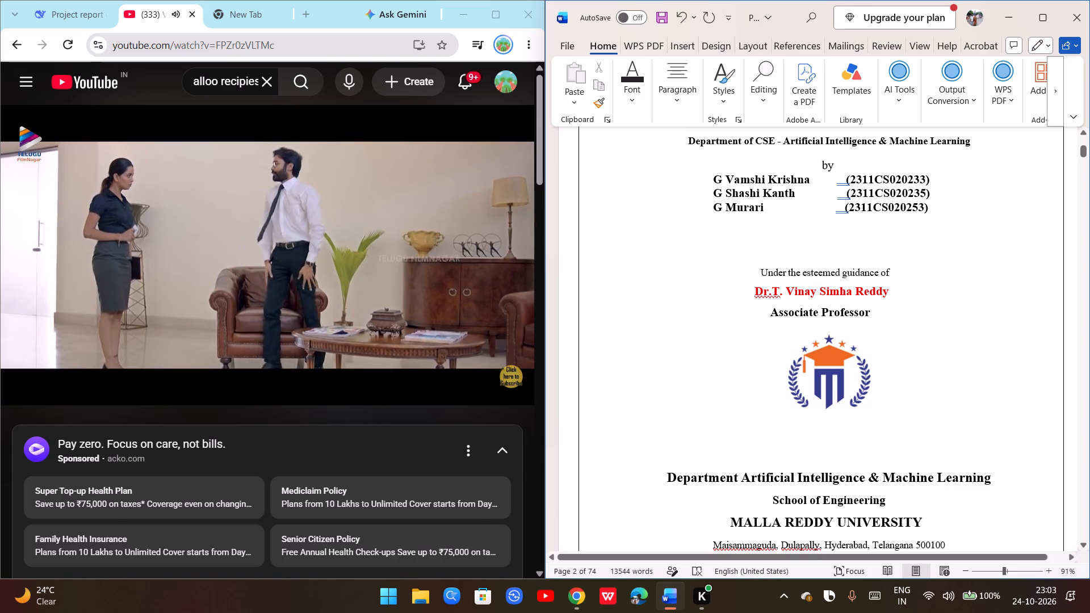
Maximize the report window and decrease the indent of the "Under the esteemed guidance of" line on the title page twice.
scroll(788, 300, down, 1)
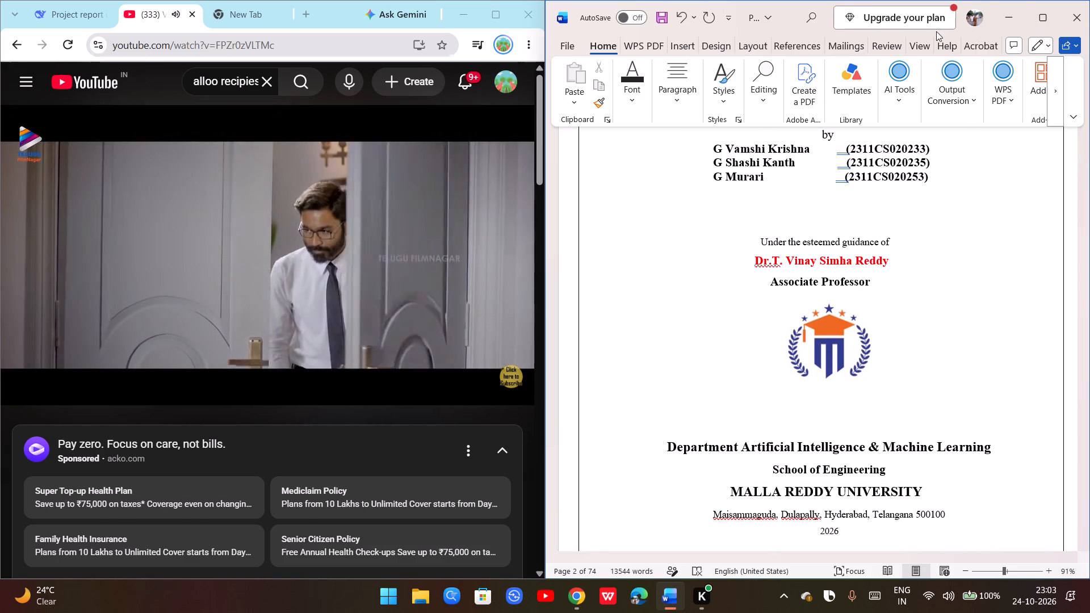
click(1032, 14)
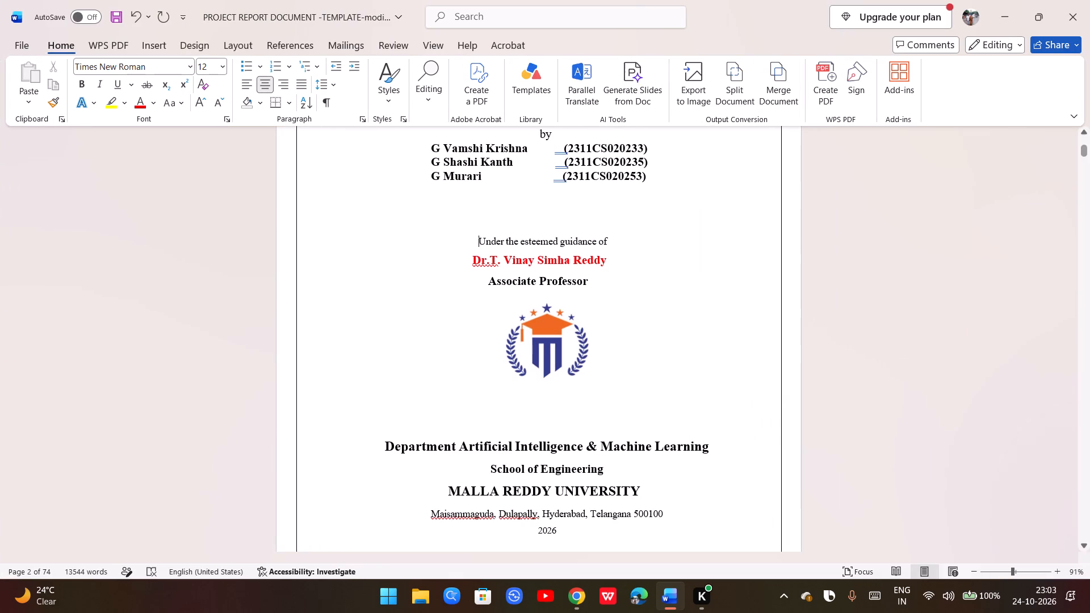
click(479, 241)
click(338, 66)
click(337, 66)
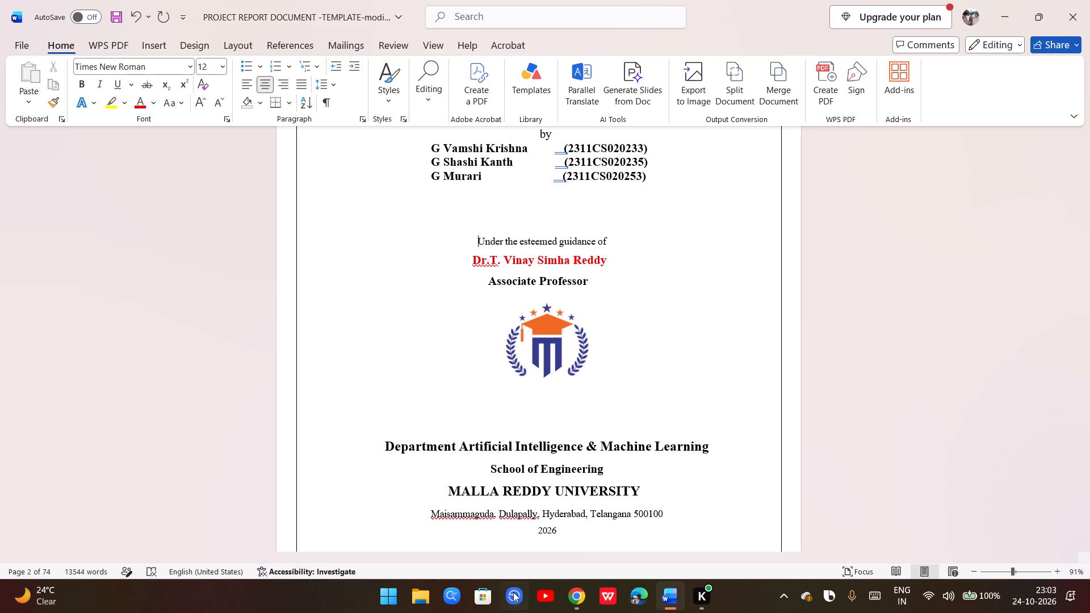
Switch to Chrome and toggle playback of the YouTube movie.
click(578, 591)
click(397, 233)
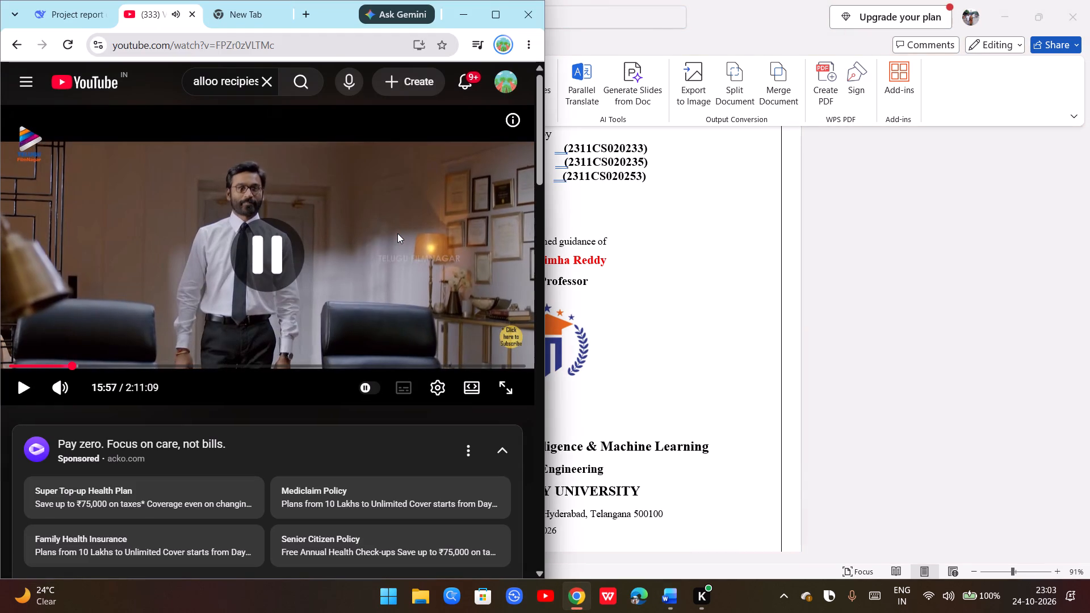
Switch to Word and insert "Dr. T. " before the internal guide's name on the certificate page.
click(654, 254)
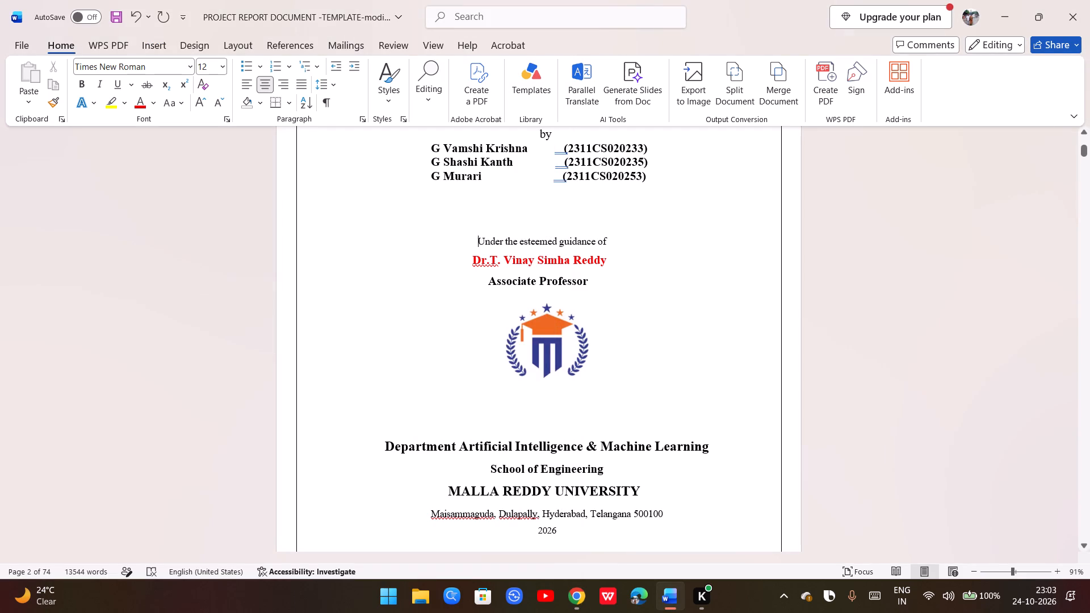
scroll(488, 276, down, 12)
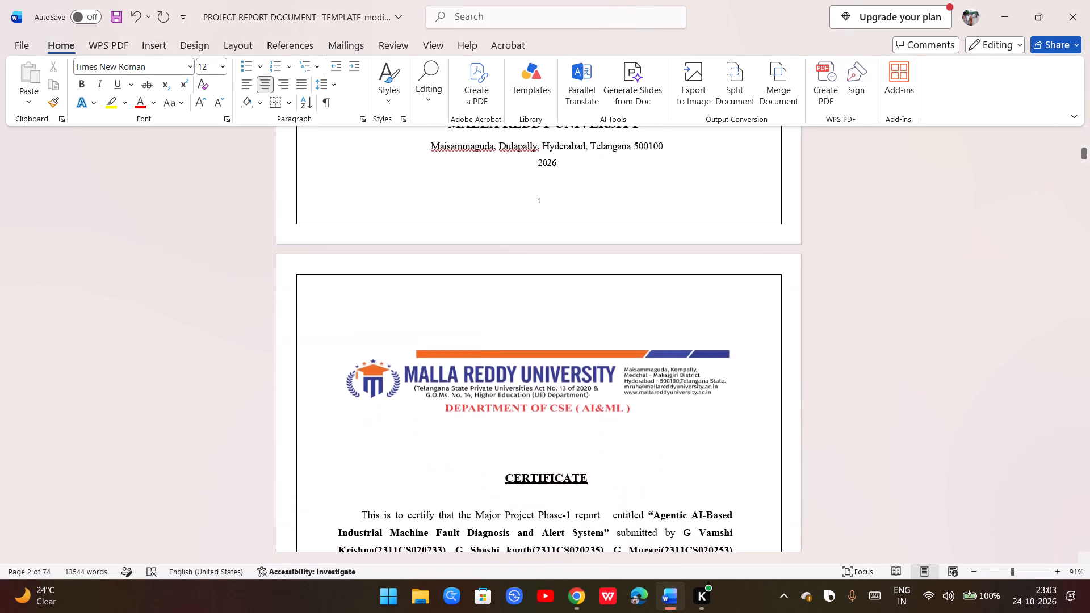
scroll(488, 276, down, 14)
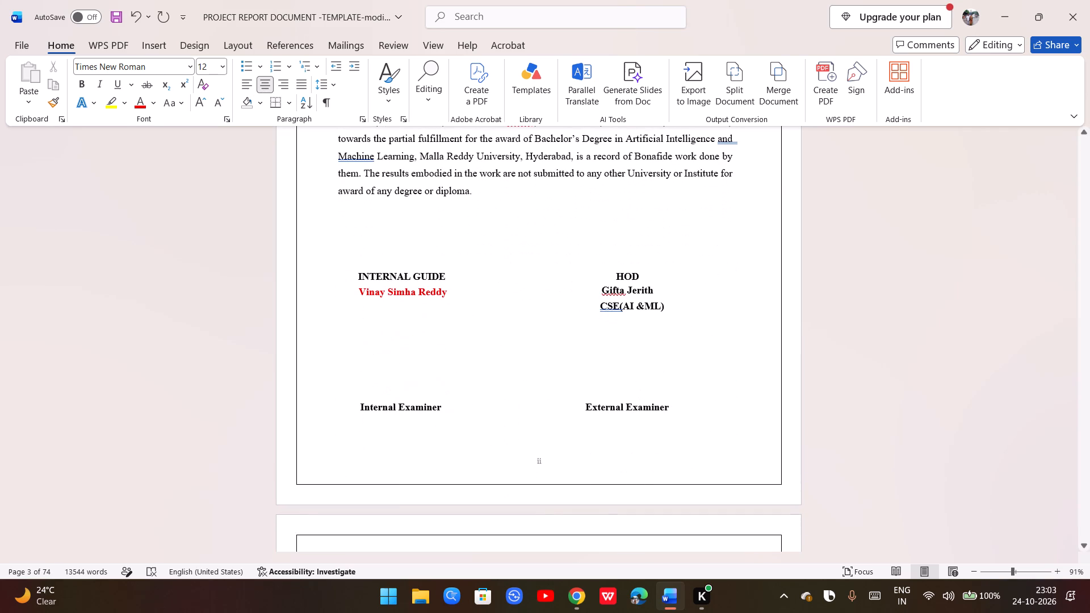
click(358, 289)
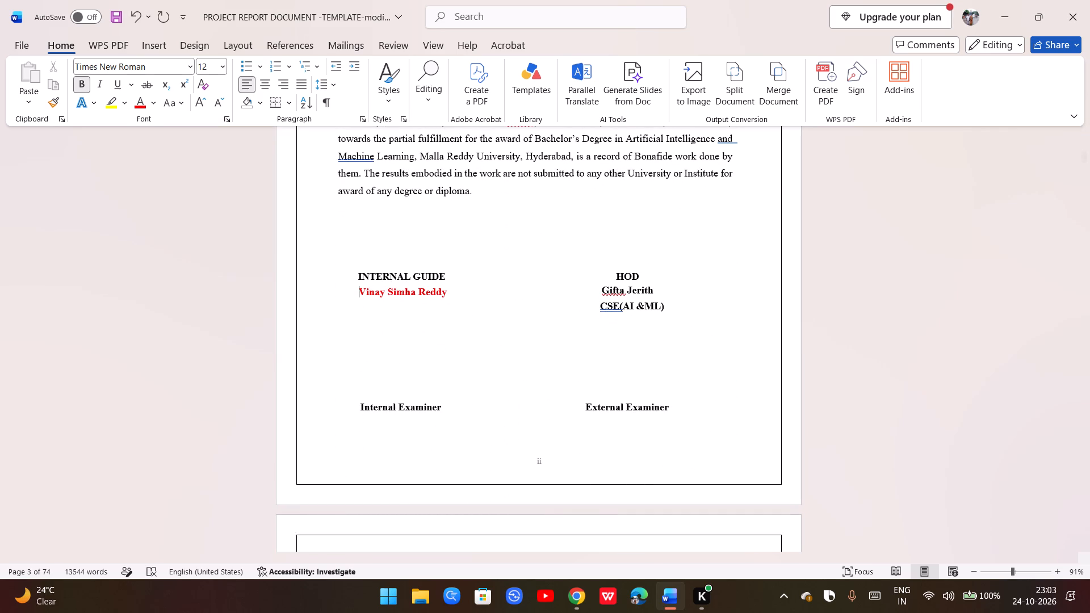
click(358, 289)
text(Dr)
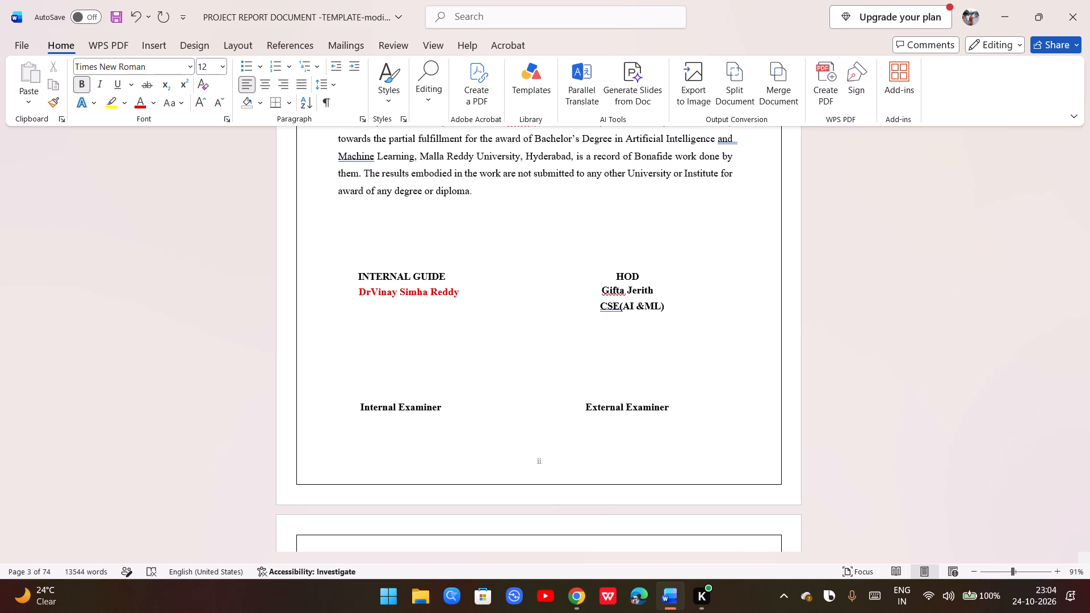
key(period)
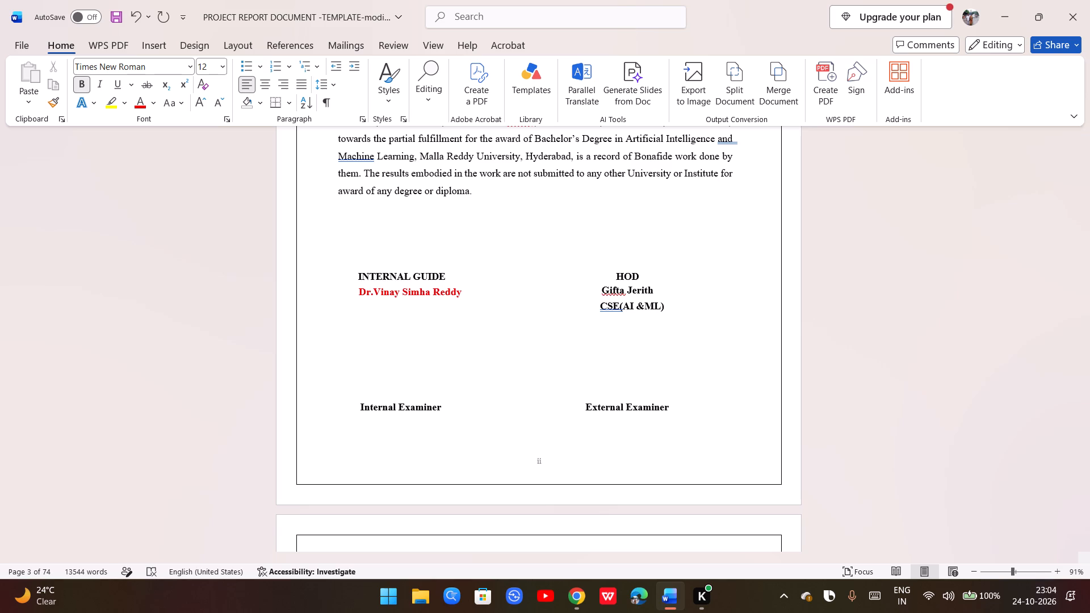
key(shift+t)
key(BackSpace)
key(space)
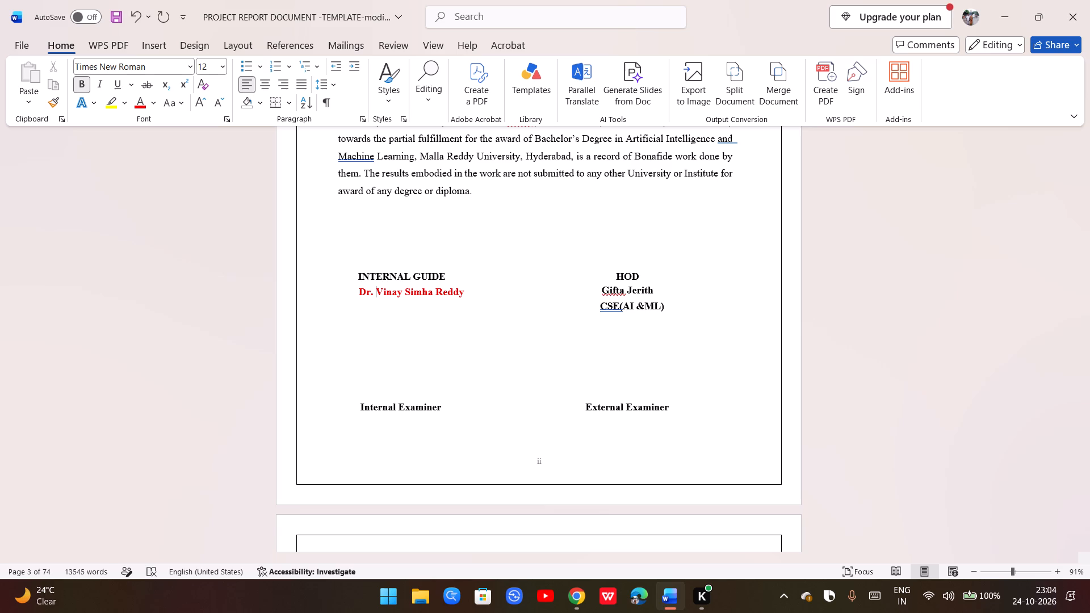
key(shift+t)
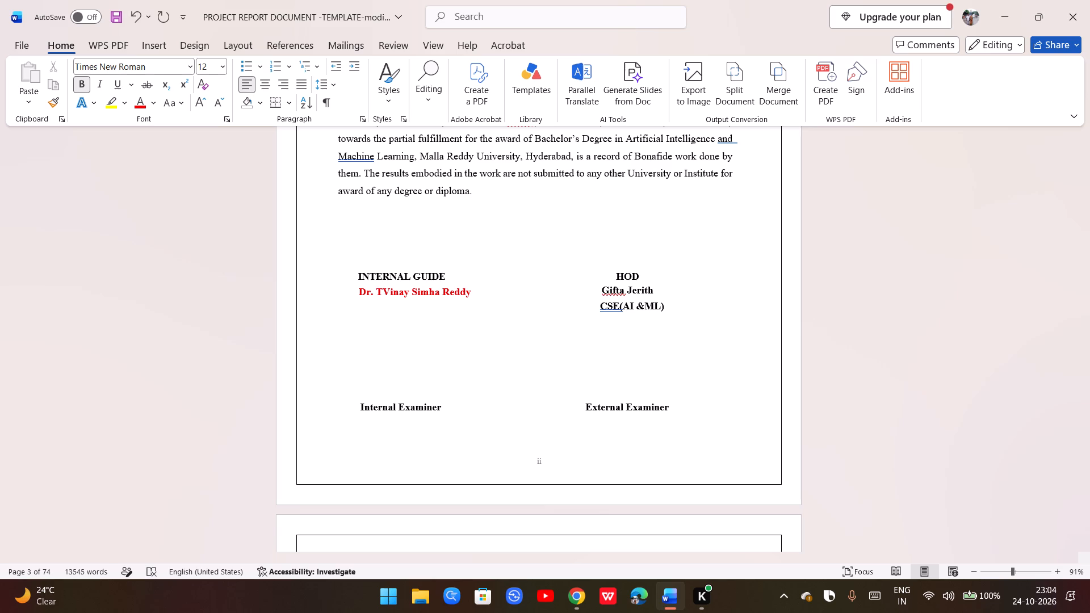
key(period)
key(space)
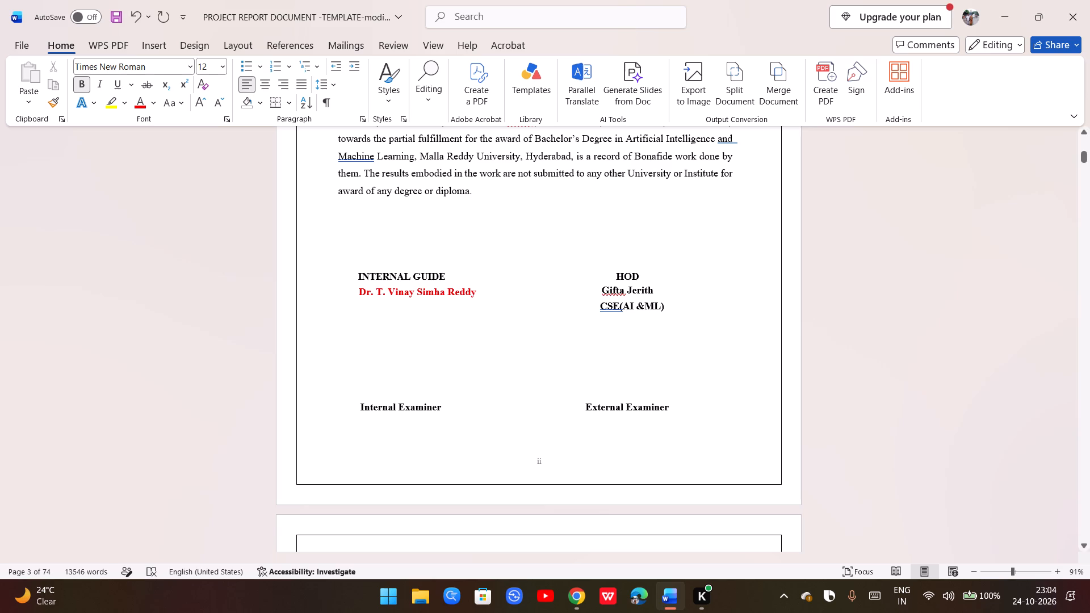
In the first Acknowledgement paragraph of the Word report, insert the initial "T." directly after "Dr." in the project guide's name.
scroll(508, 287, down, 14)
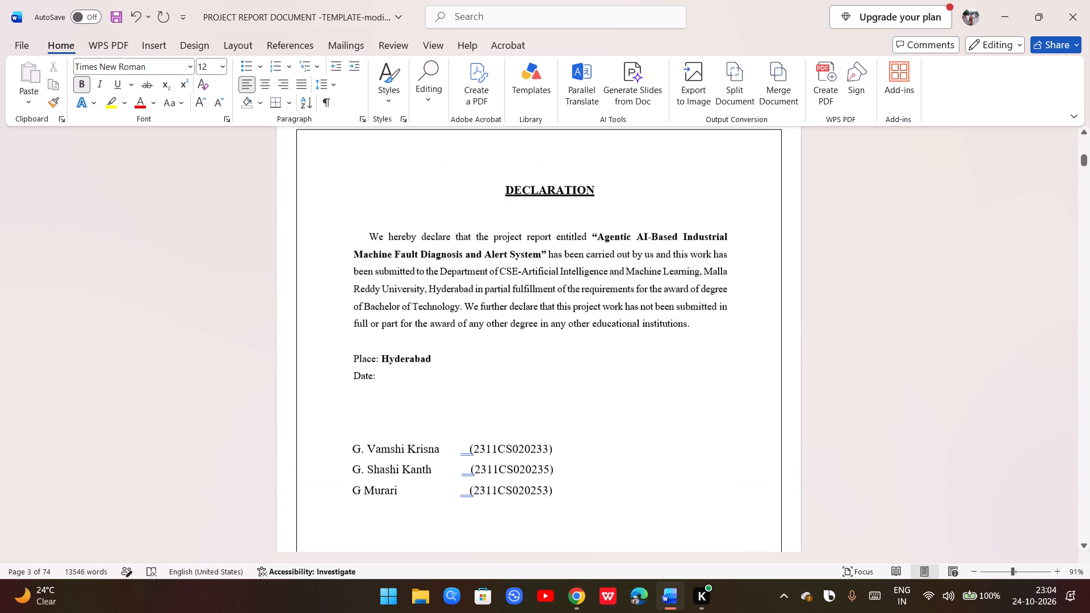
scroll(509, 287, down, 4)
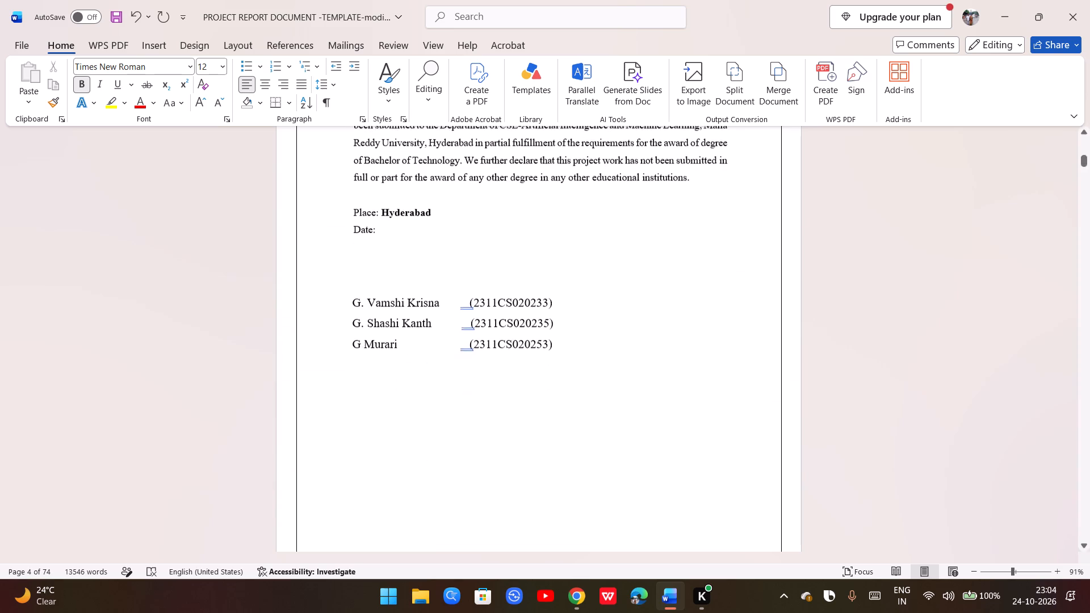
scroll(509, 287, down, 12)
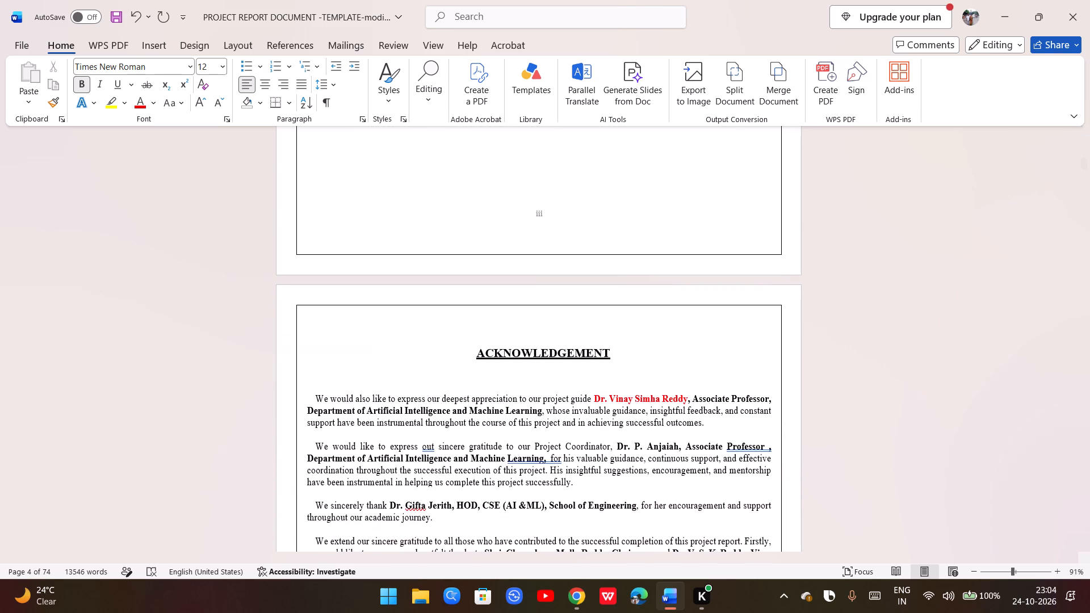
click(607, 394)
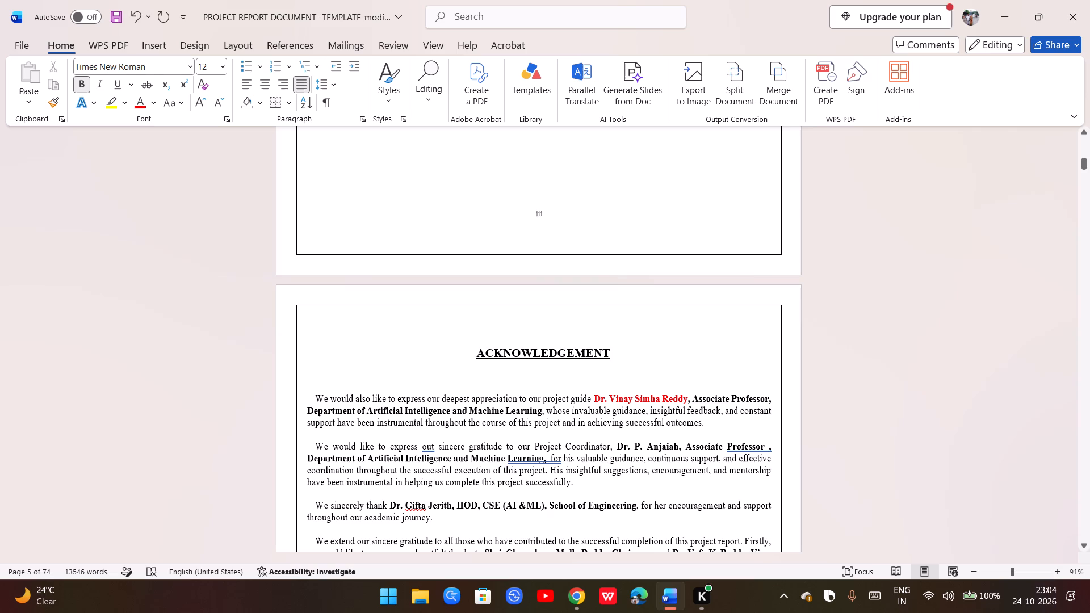
key(shift+t)
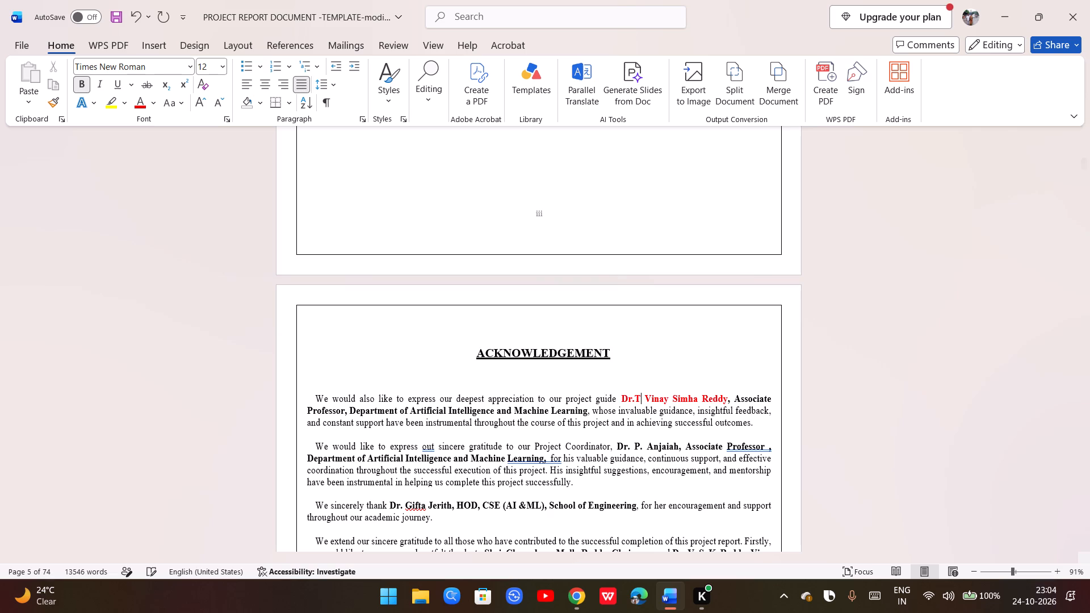
key(period)
Review the Acknowledgement and Abstract pages, checking their text, the student names and the page layout.
scroll(648, 406, down, 6)
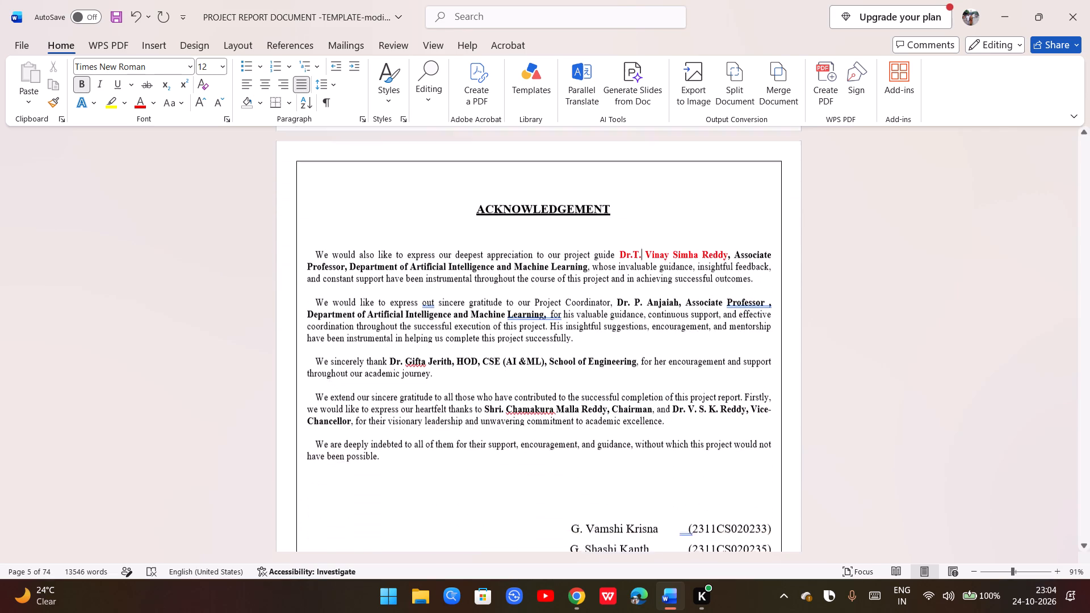
scroll(648, 406, down, 16)
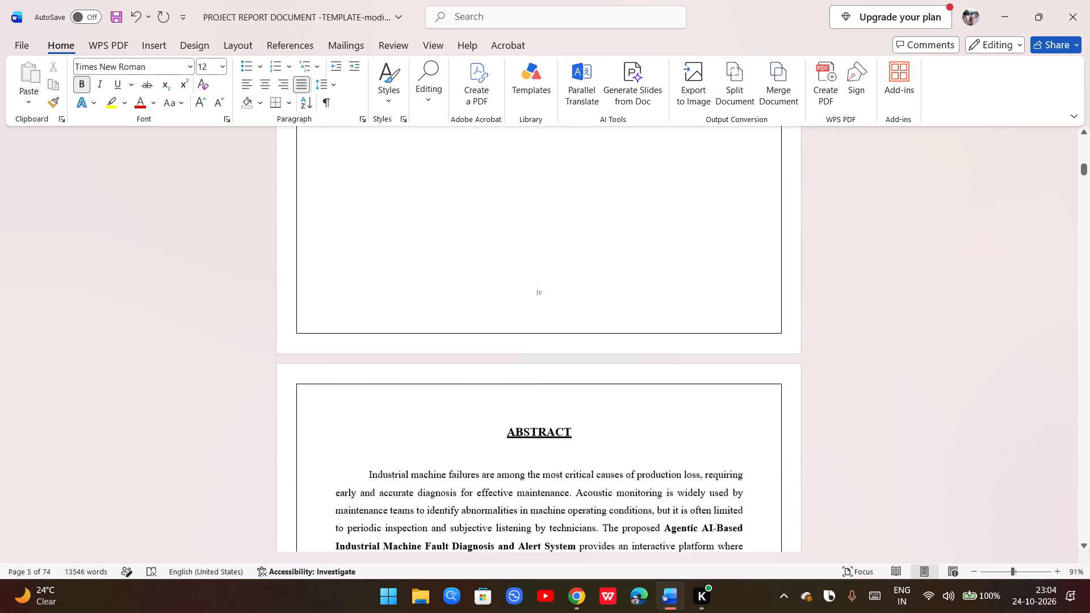
scroll(648, 406, down, 16)
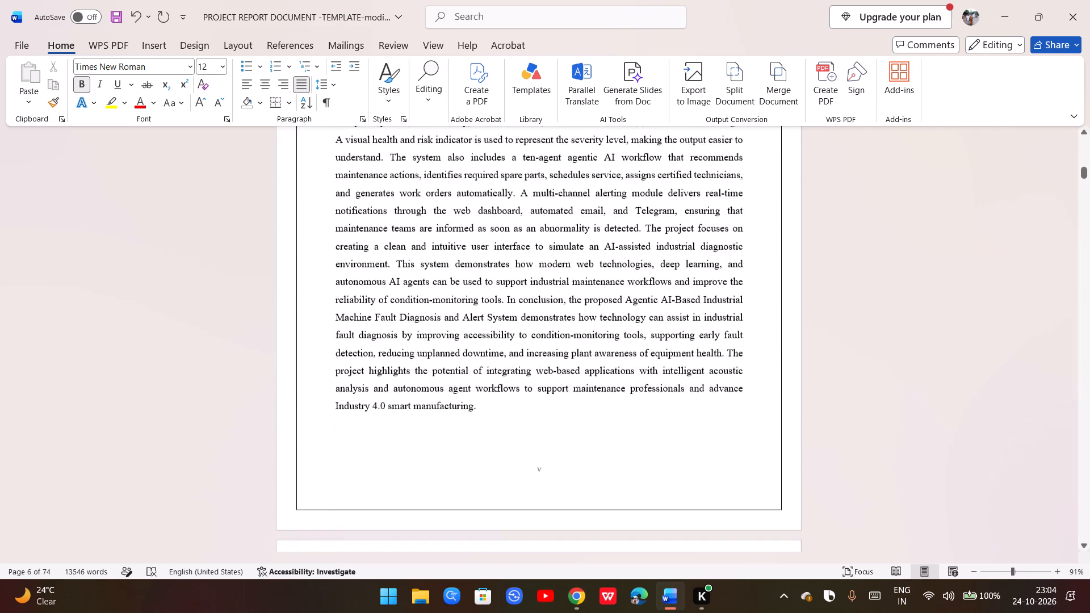
scroll(648, 406, up, 20)
scroll(648, 406, up, 6)
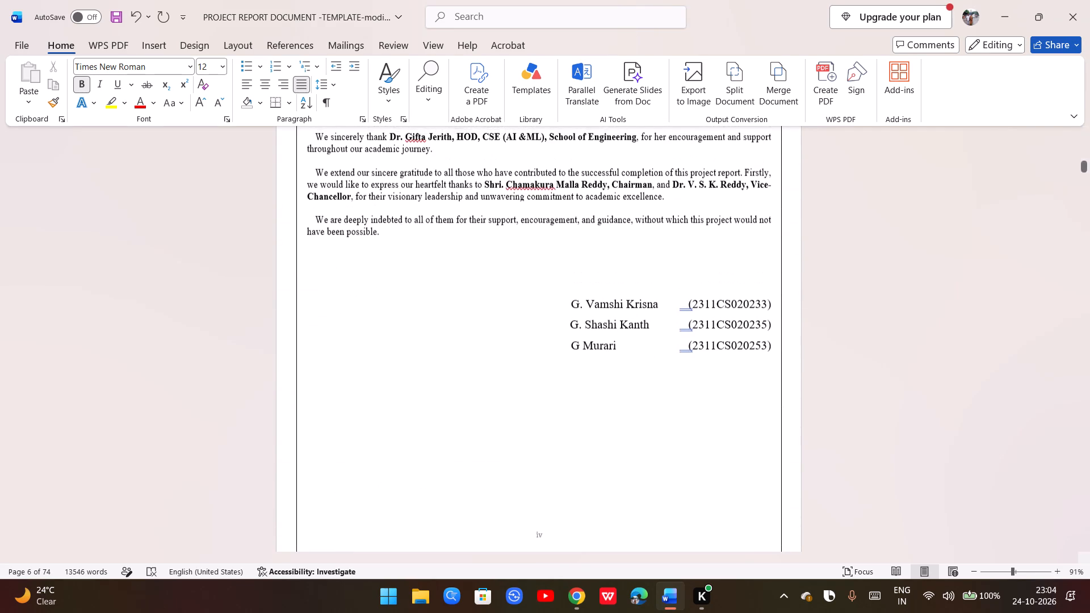
scroll(648, 406, up, 11)
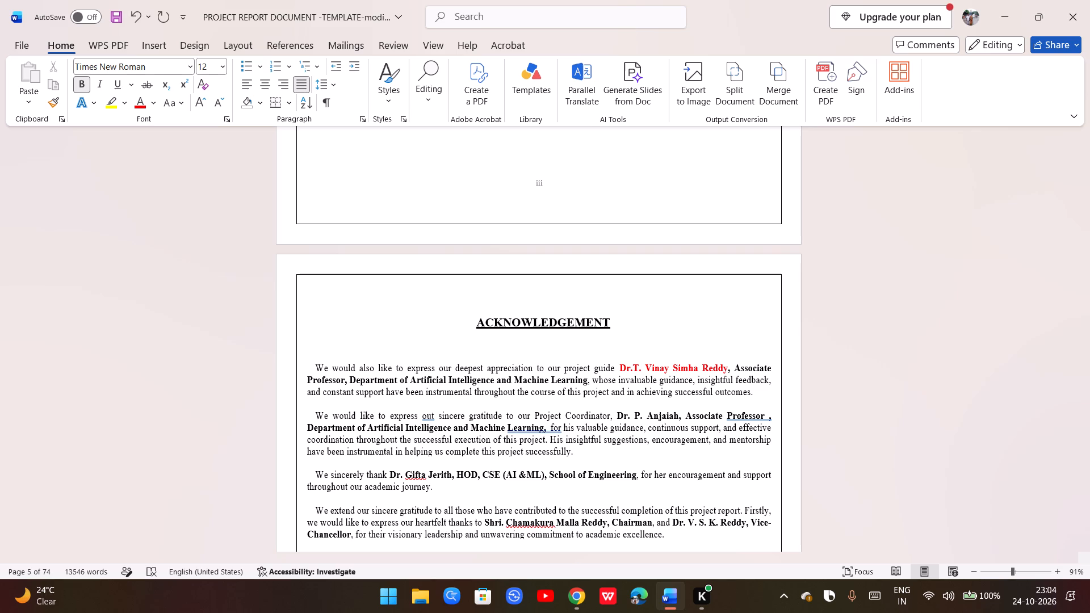
scroll(737, 352, down, 4)
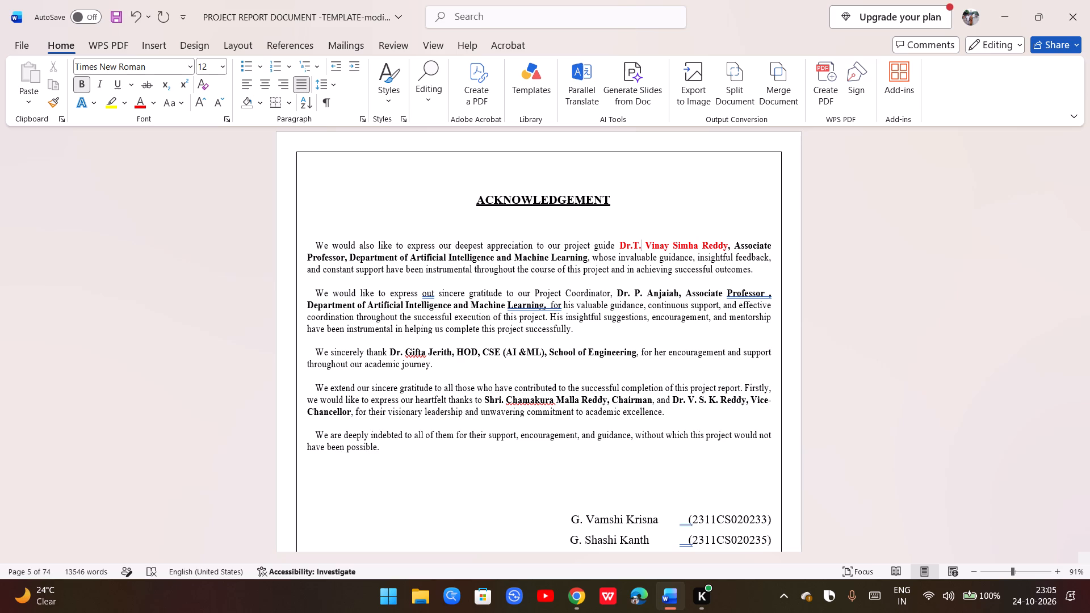
scroll(614, 360, down, 2)
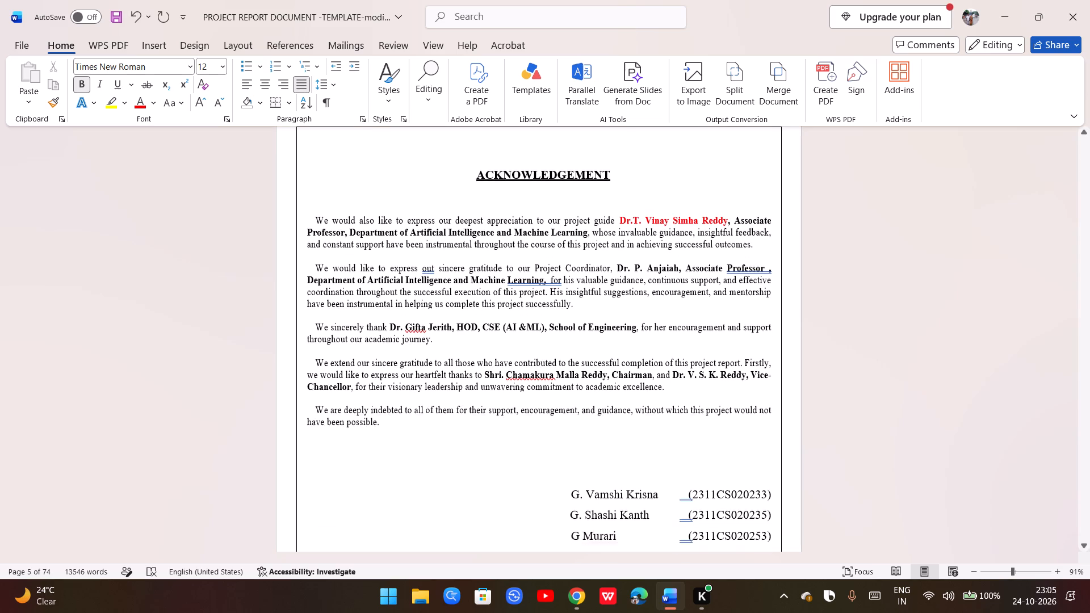
scroll(469, 344, down, 1)
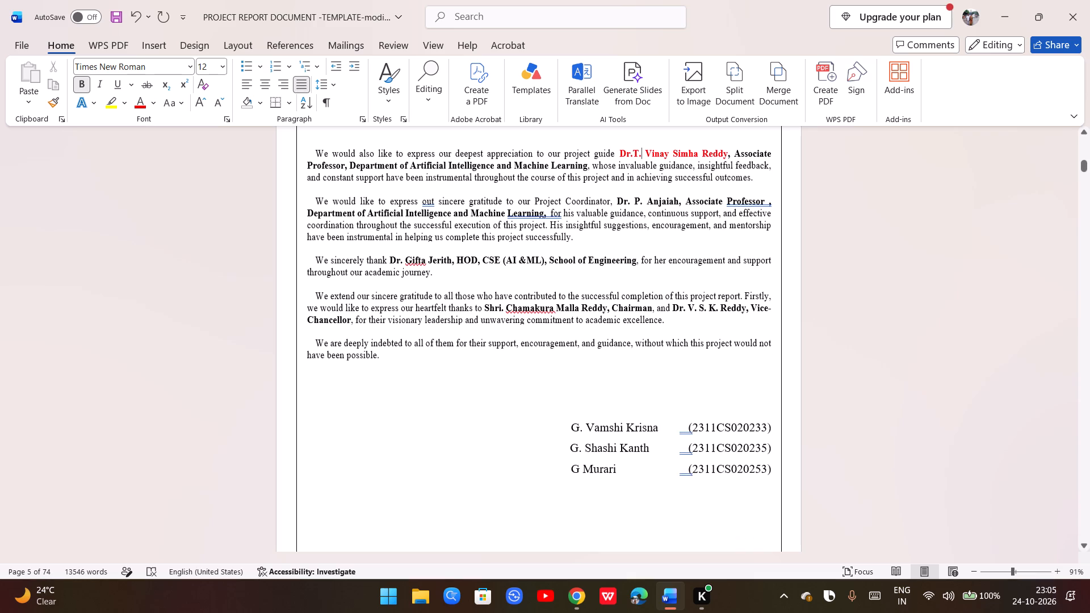
scroll(538, 396, down, 6)
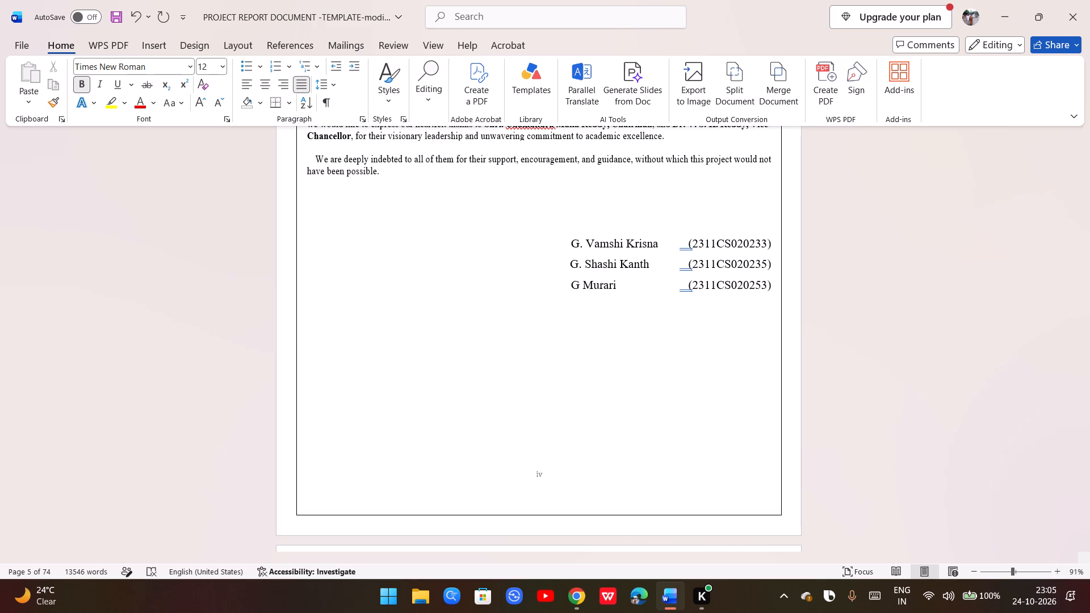
scroll(568, 301, down, 12)
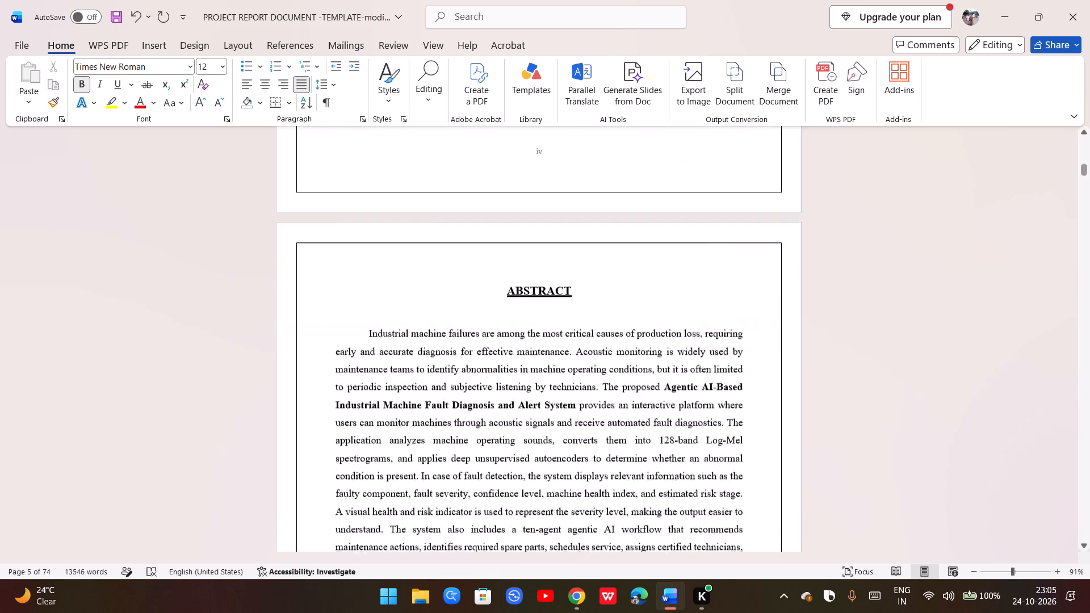
Look through the table of contents and the lists of figures and tables, including their page-number columns.
scroll(569, 302, down, 19)
scroll(565, 306, down, 6)
scroll(442, 330, down, 7)
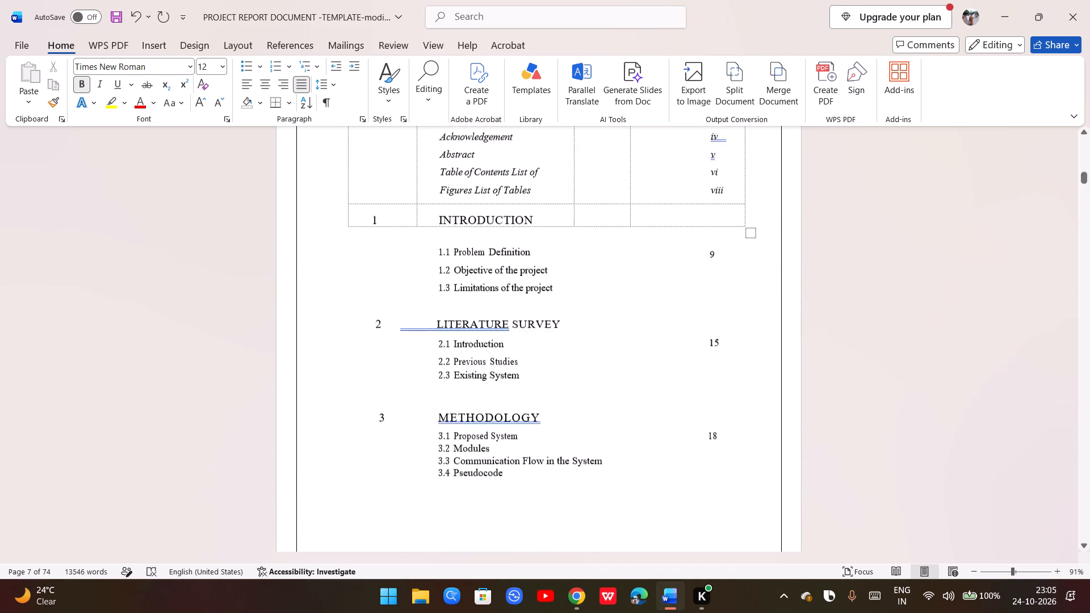
scroll(441, 333, down, 7)
scroll(441, 333, down, 20)
scroll(441, 333, down, 9)
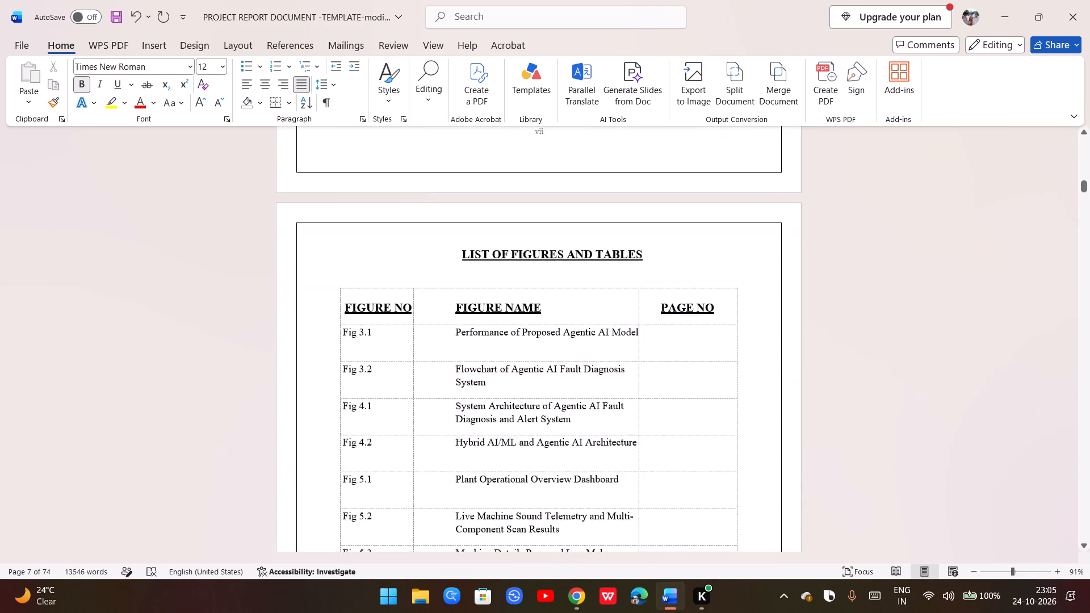
scroll(441, 333, down, 14)
scroll(441, 333, down, 14)
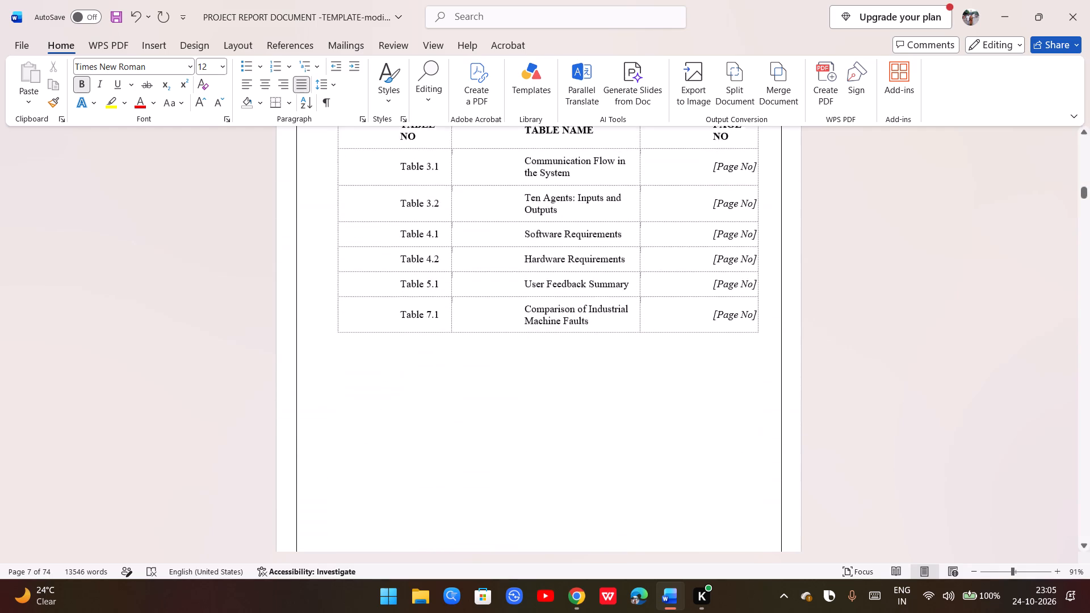
Examine sections 1.1 Problem Definition and 1.2 Objective of the Project, comparing their text and layout across the pages.
scroll(441, 331, down, 14)
scroll(441, 330, down, 20)
scroll(441, 329, down, 10)
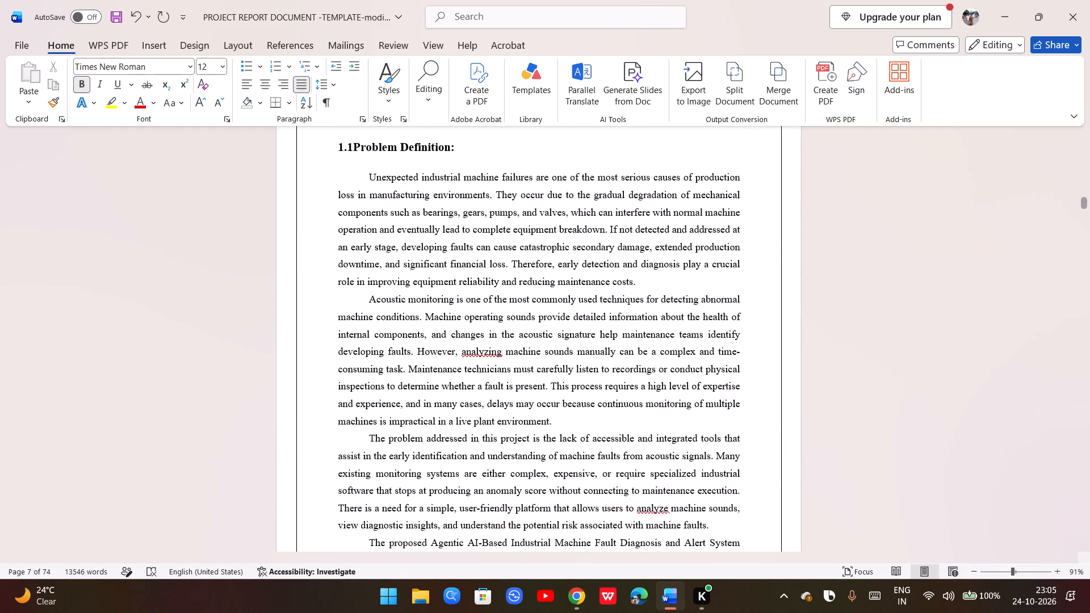
scroll(441, 329, down, 5)
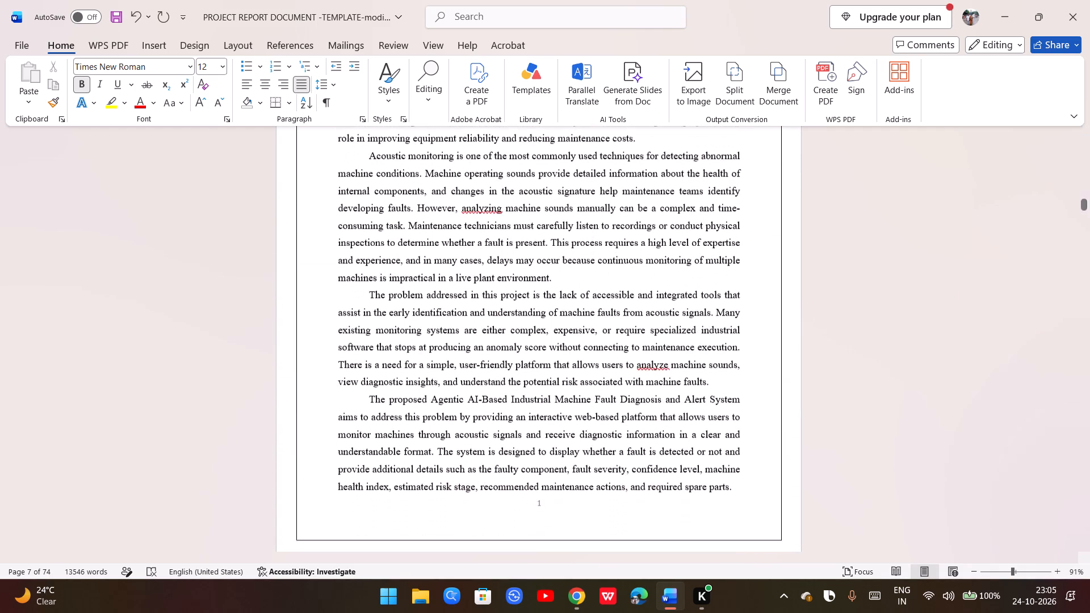
scroll(441, 329, down, 9)
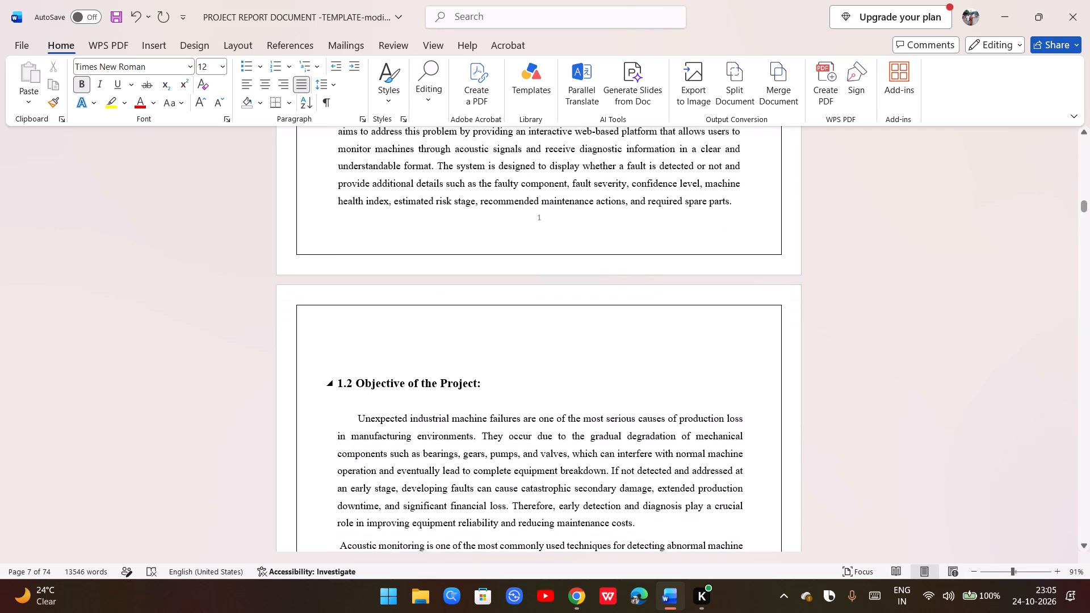
scroll(405, 324, up, 15)
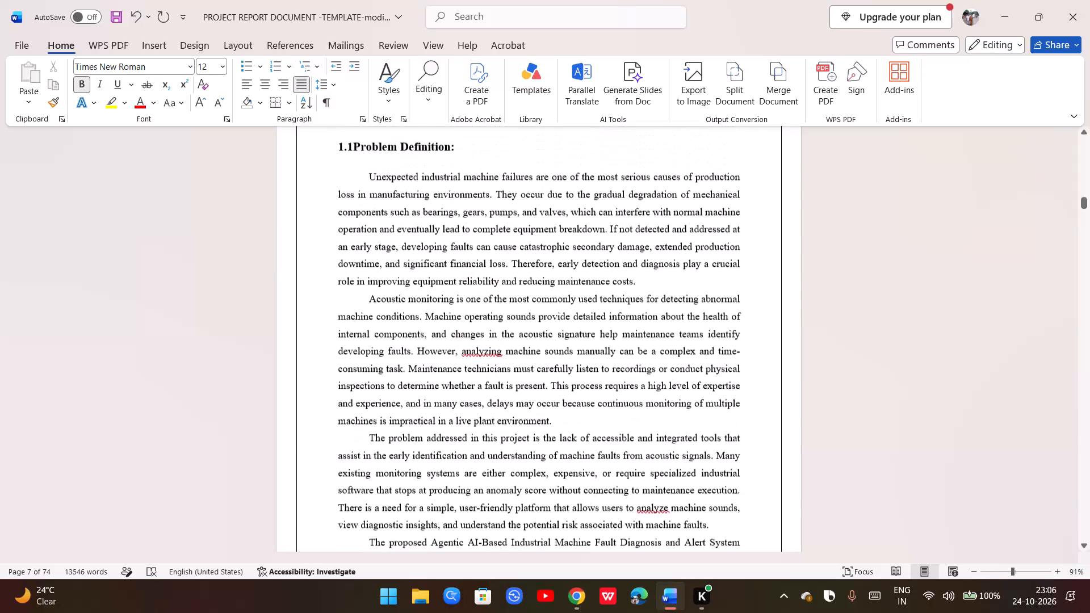
scroll(407, 324, down, 18)
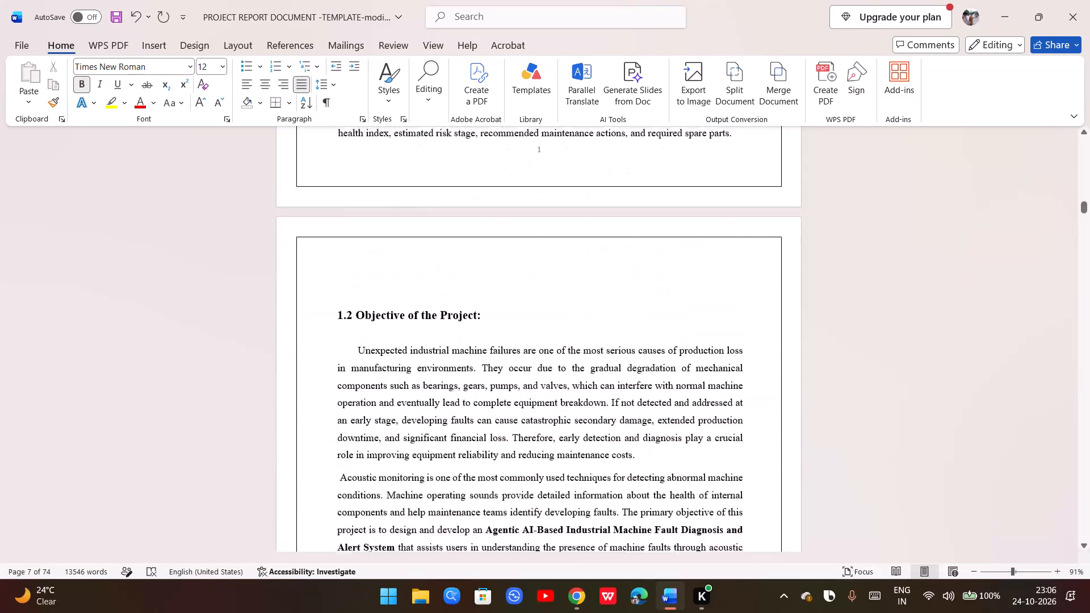
scroll(433, 328, down, 13)
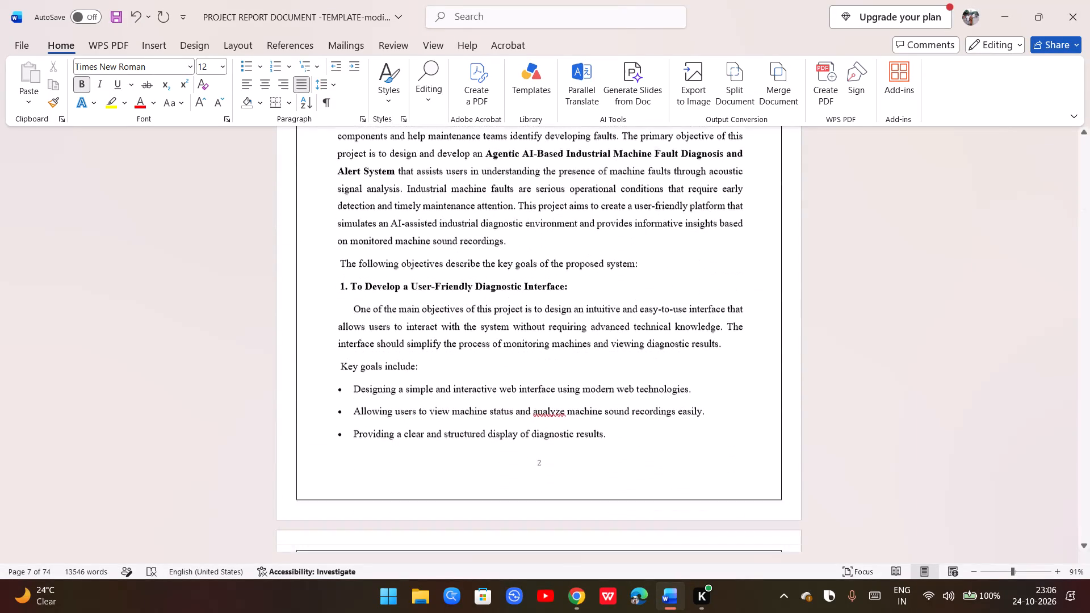
scroll(433, 328, down, 8)
scroll(433, 328, up, 12)
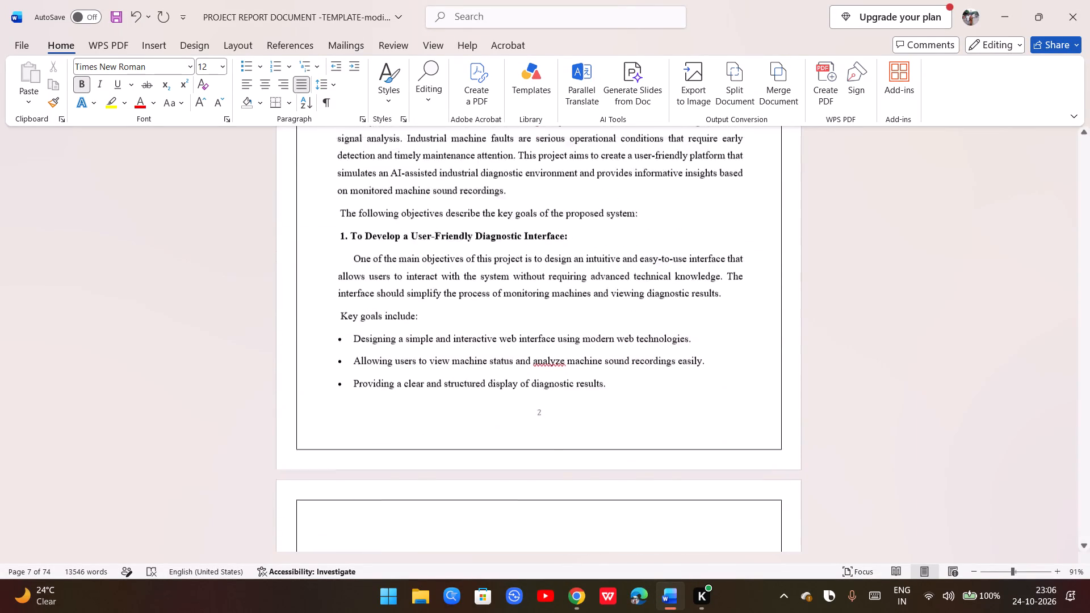
scroll(433, 328, up, 14)
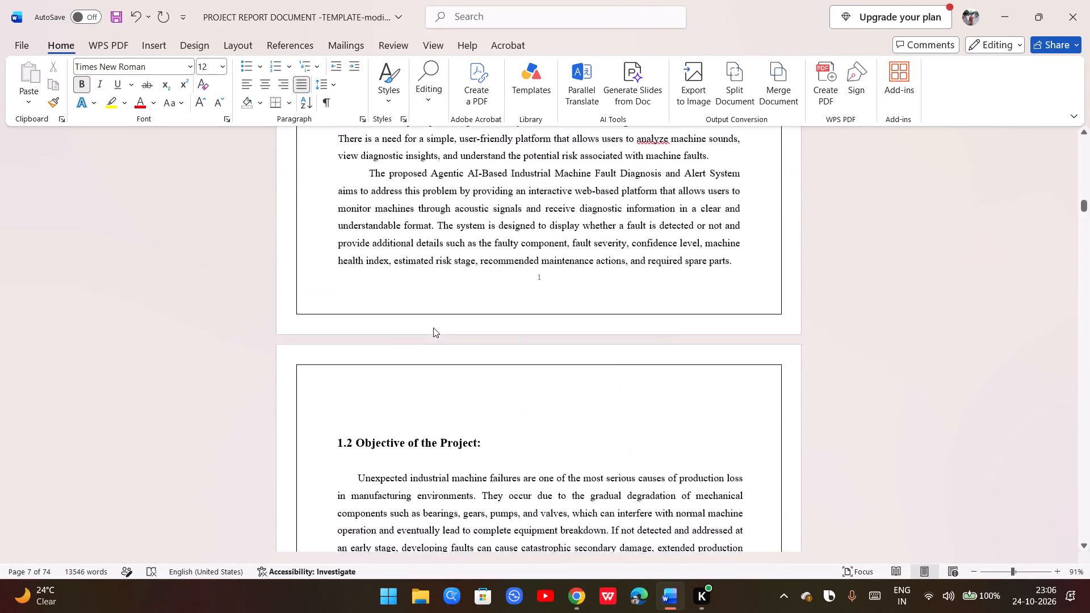
In section 1.2, renumber the heading "To Develop a User-Friendly Diagnostic Interface" as 1.2.1.
scroll(433, 328, down, 12)
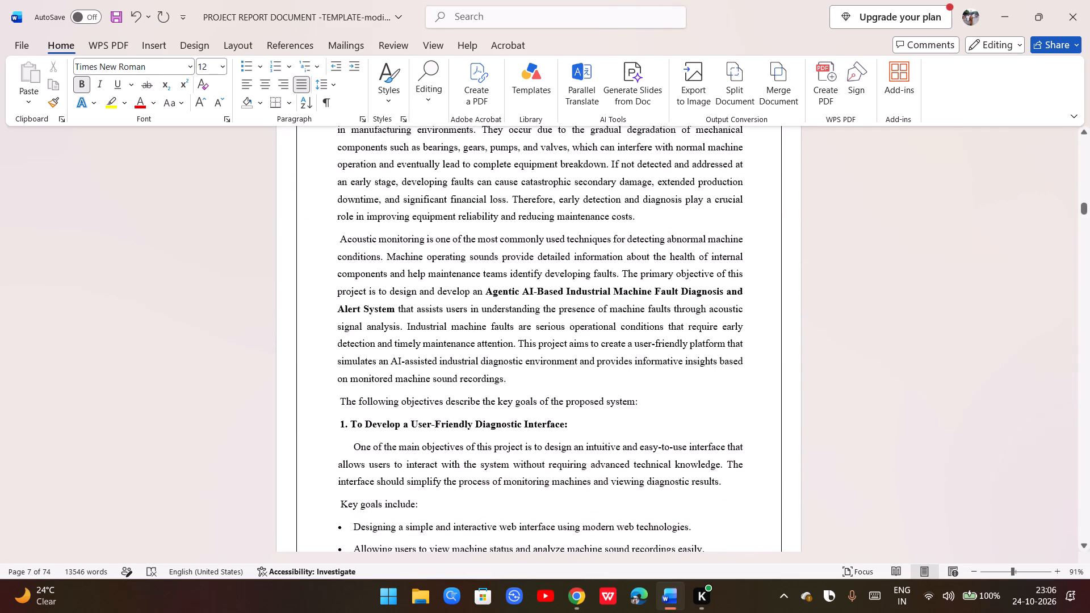
click(337, 421)
text(1.)
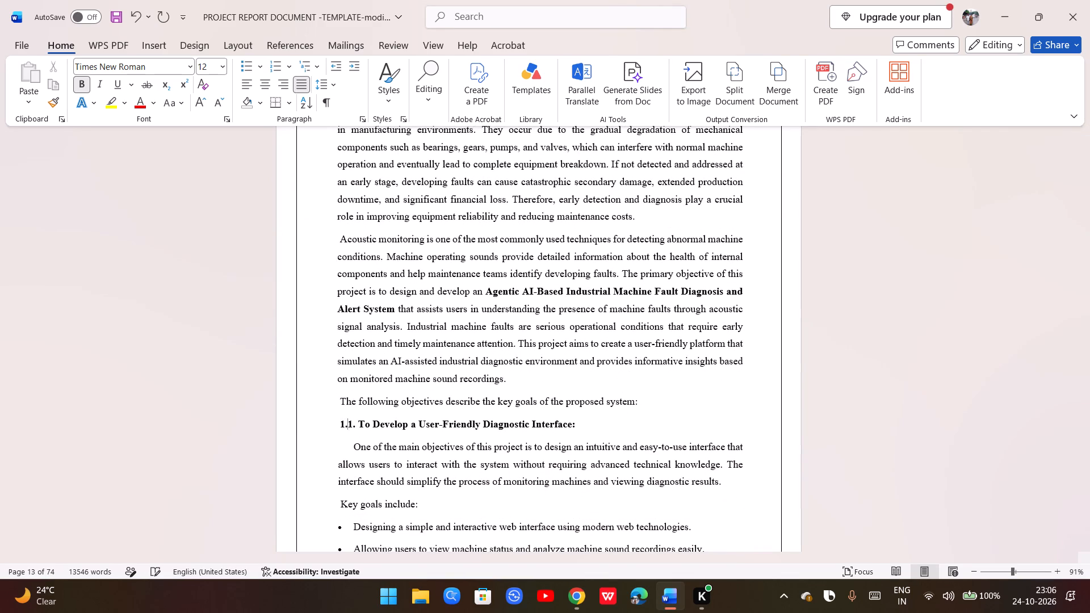
key(2)
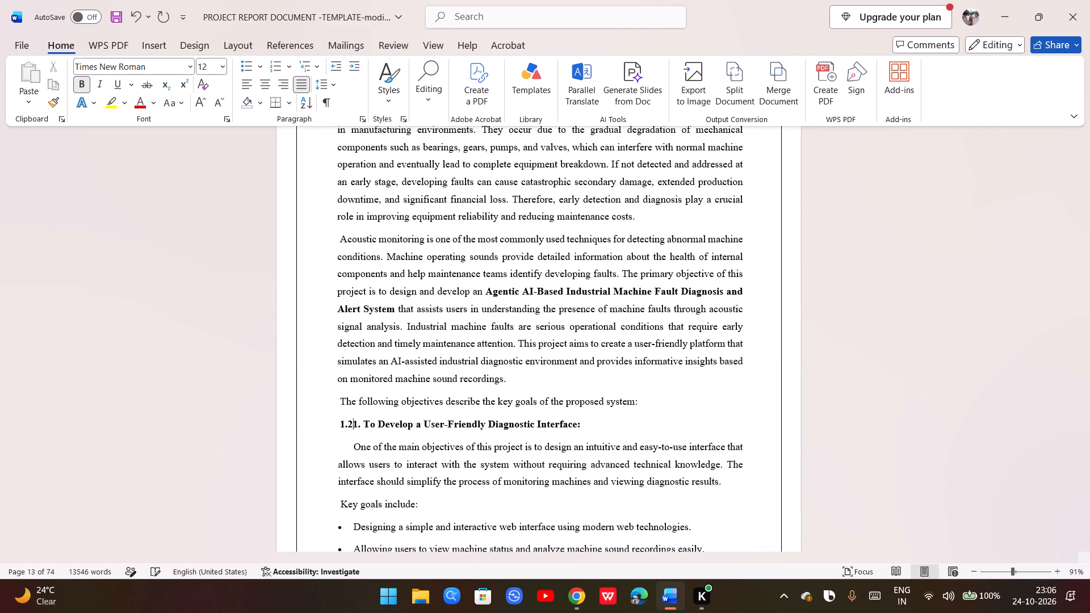
key(period)
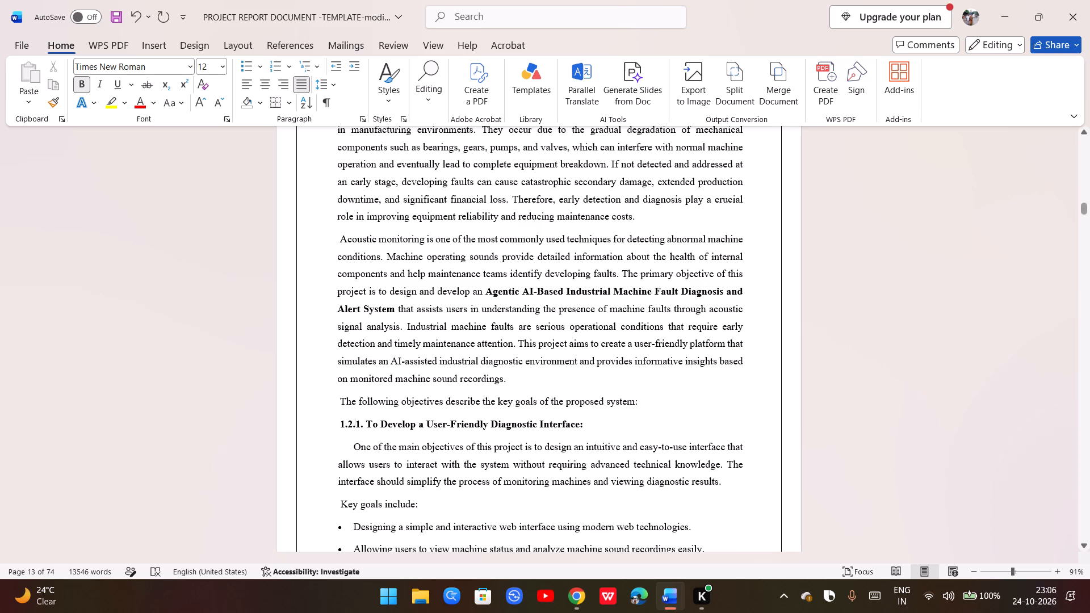
Renumber the second objective heading, "To Simulate Brain Tumor Detection from MRI Images", as 1.2.2.
scroll(378, 427, down, 6)
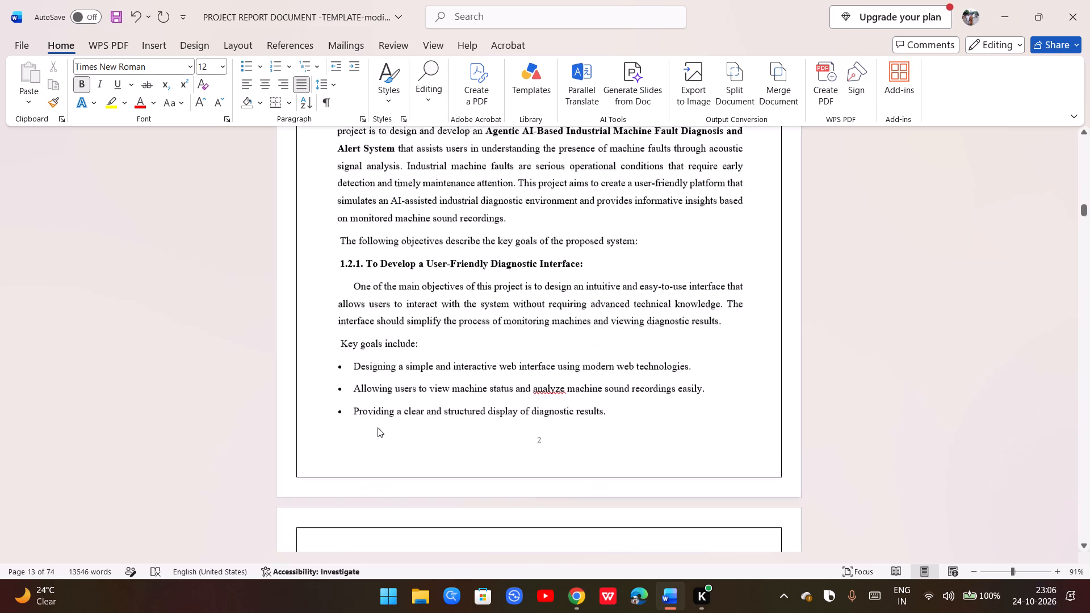
scroll(377, 427, down, 7)
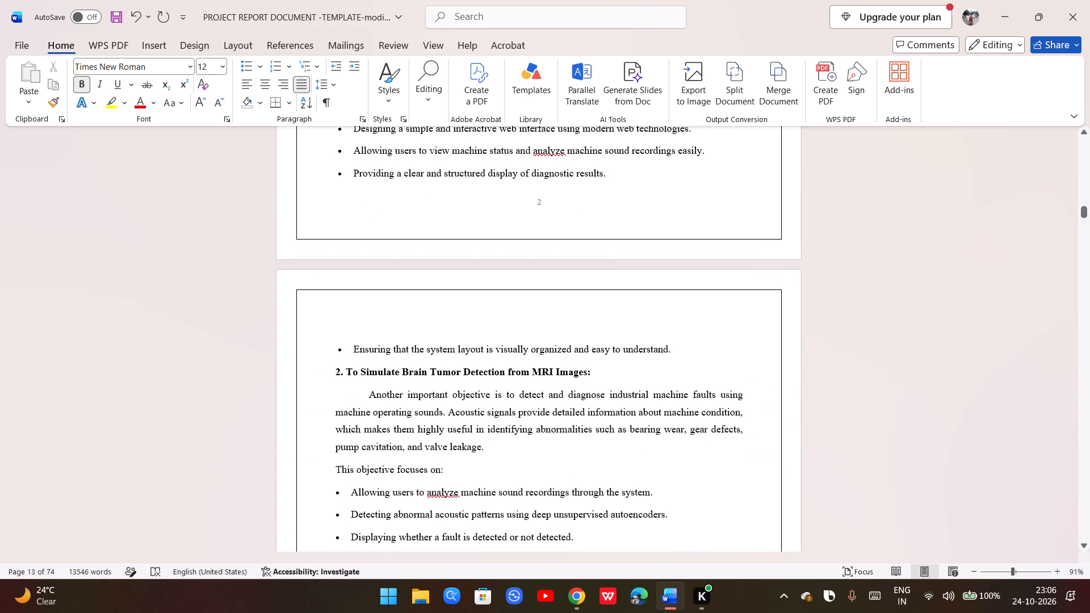
click(335, 373)
text(1.2.)
Renumber the third objective heading, "To Provide Visual Interpretation of Diagnostic Results", as 1.2.3.
scroll(384, 362, down, 2)
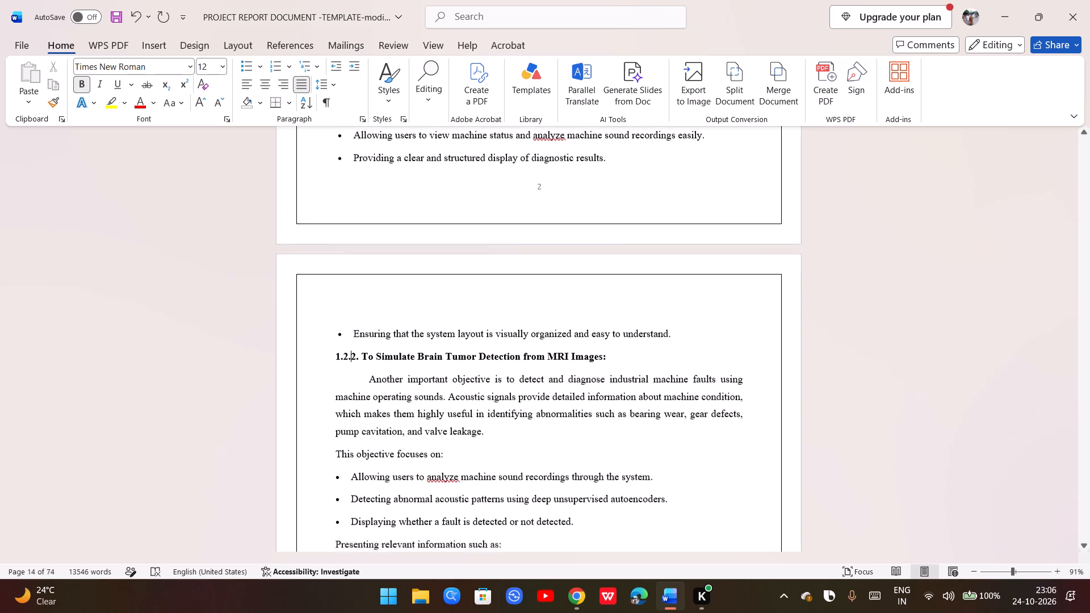
scroll(384, 362, down, 11)
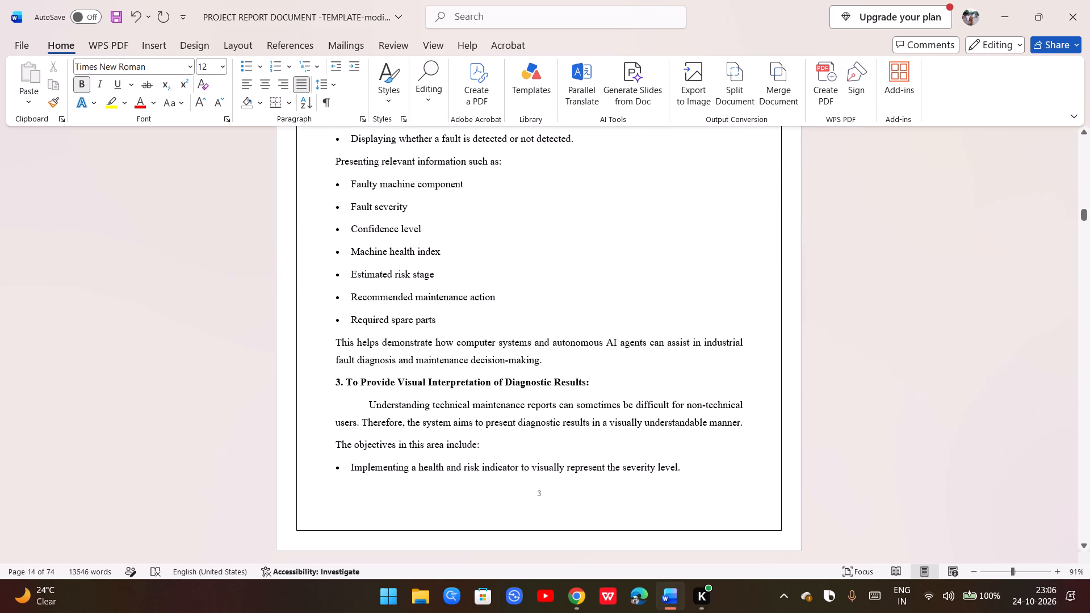
click(337, 381)
key(2)
key(BackSpace)
text(1.2.)
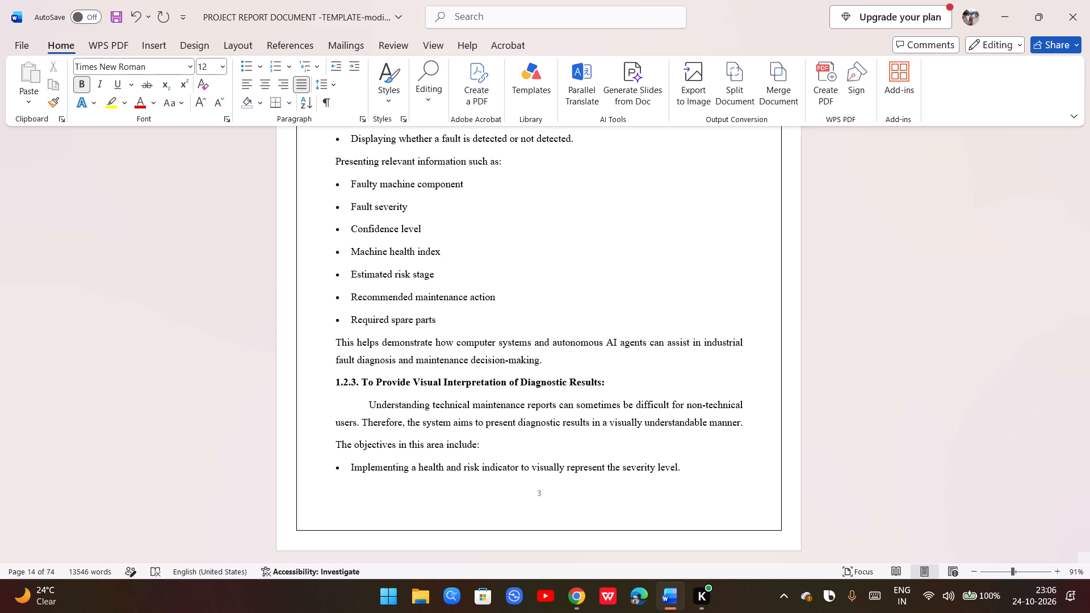
In section 1.3 Limitations of the Project, renumber the heading "Dependence on Acoustic Monitoring Only" as 1.3.1.
scroll(340, 380, down, 10)
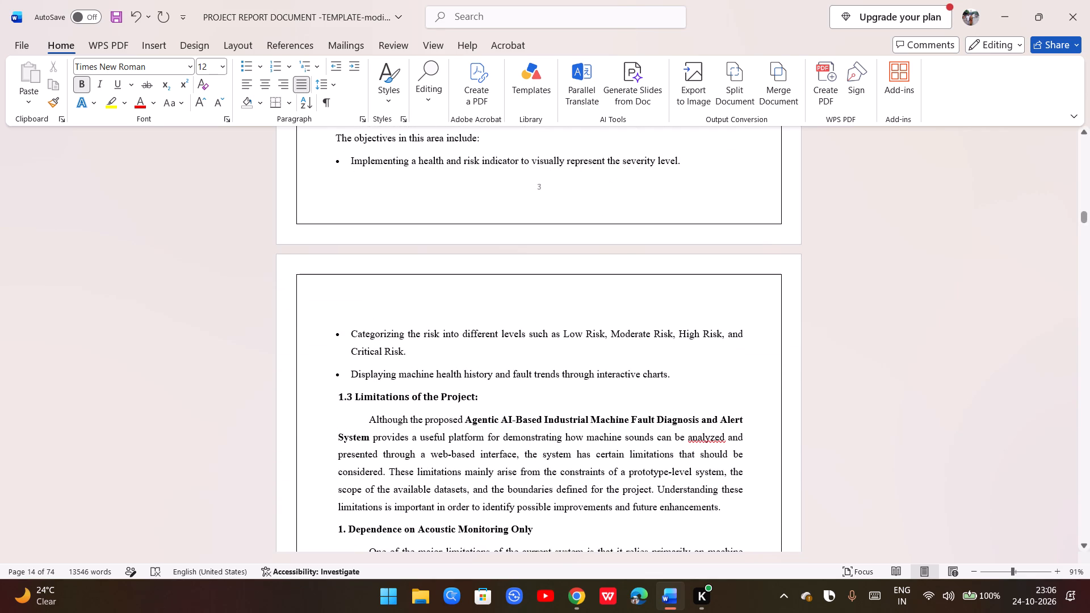
scroll(367, 325, up, 8)
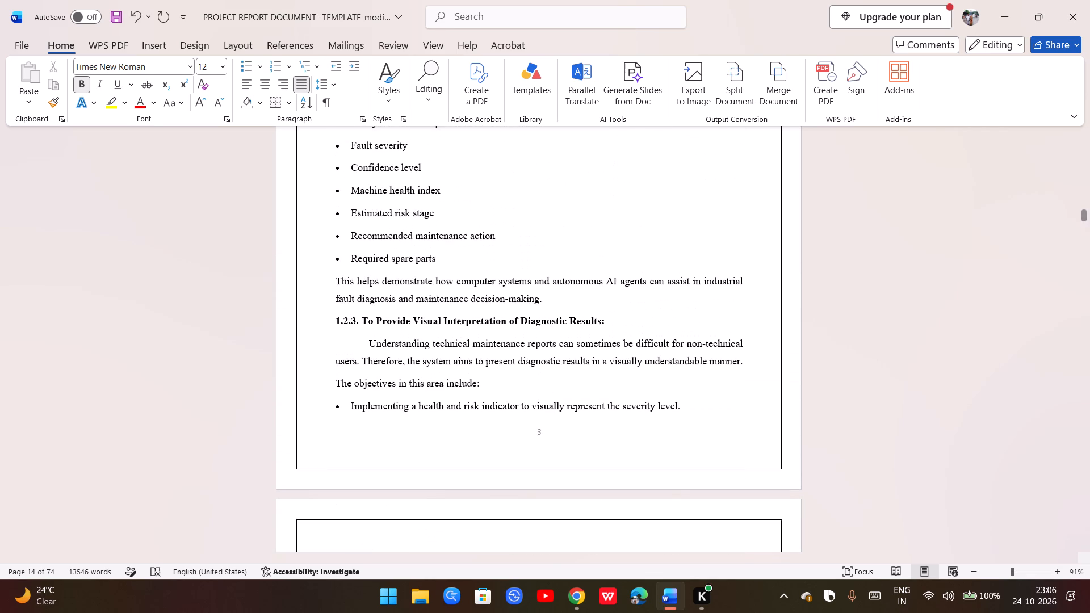
scroll(370, 318, down, 10)
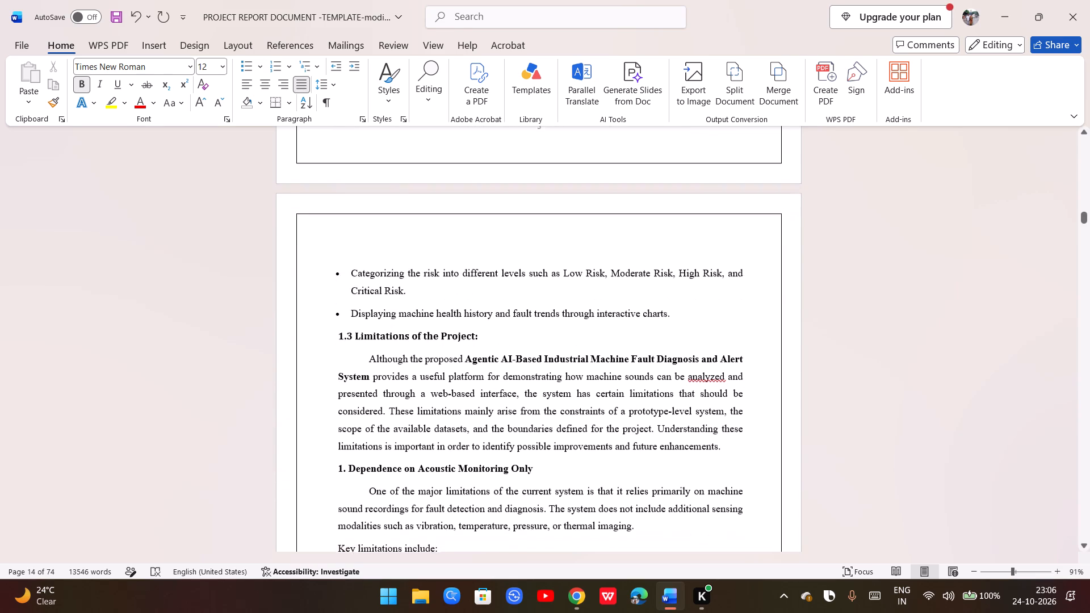
scroll(338, 364, down, 1)
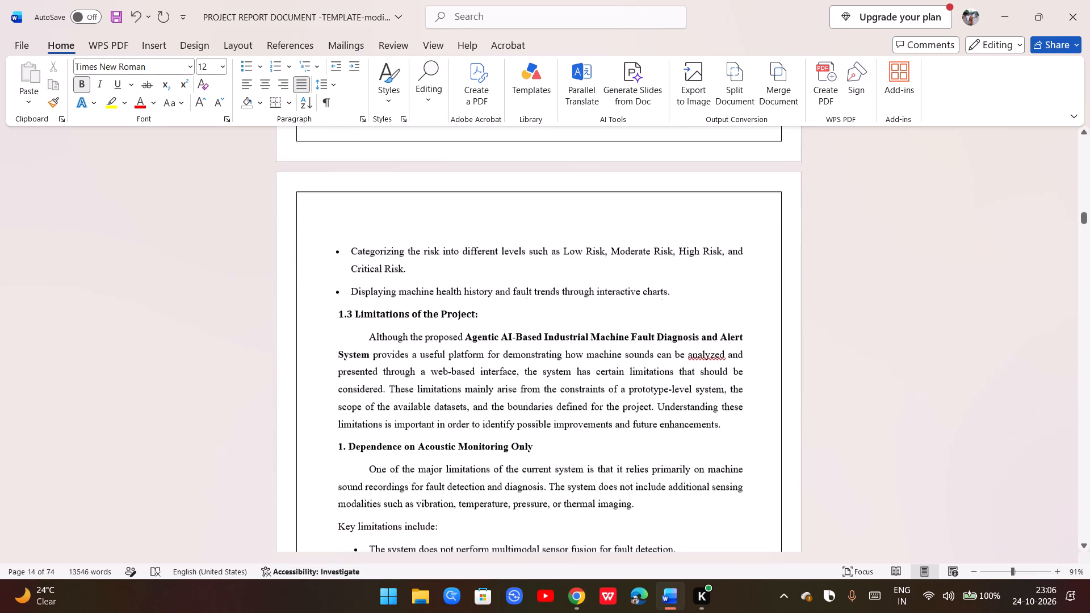
scroll(339, 367, down, 2)
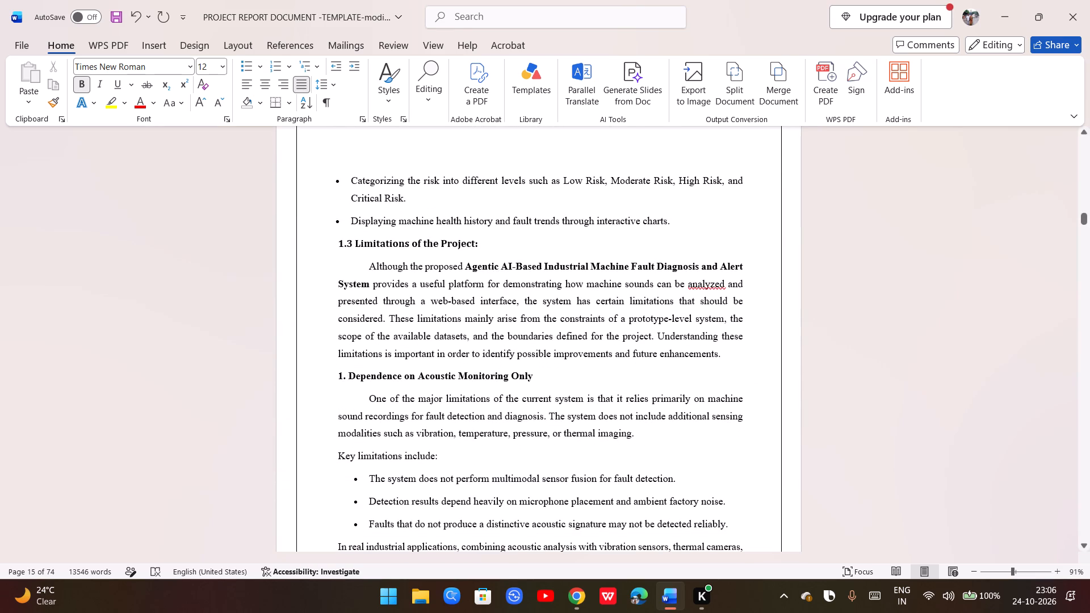
click(337, 373)
text(1.)
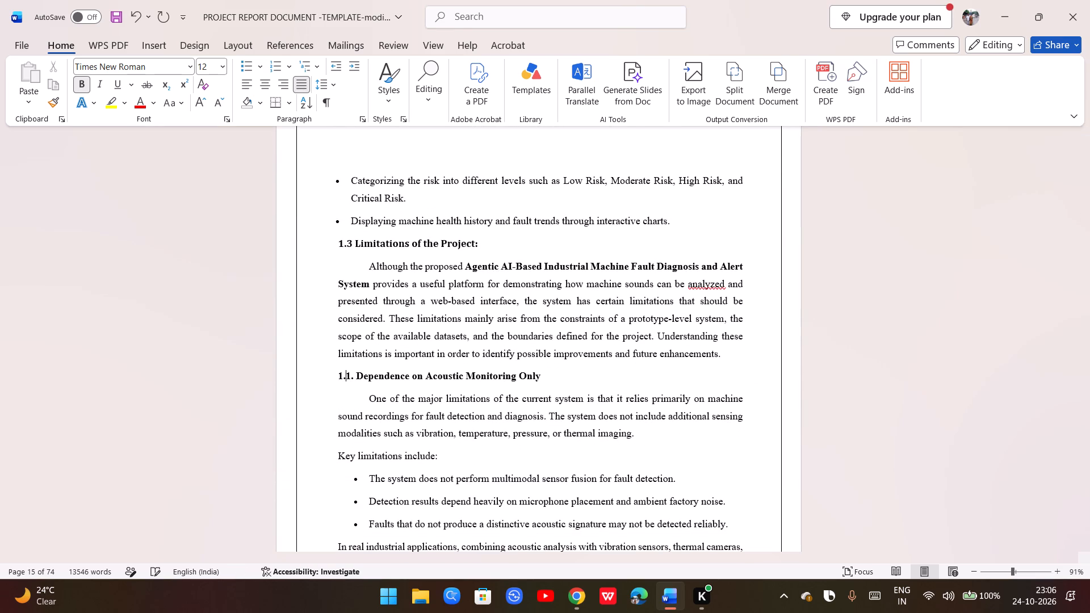
key(3)
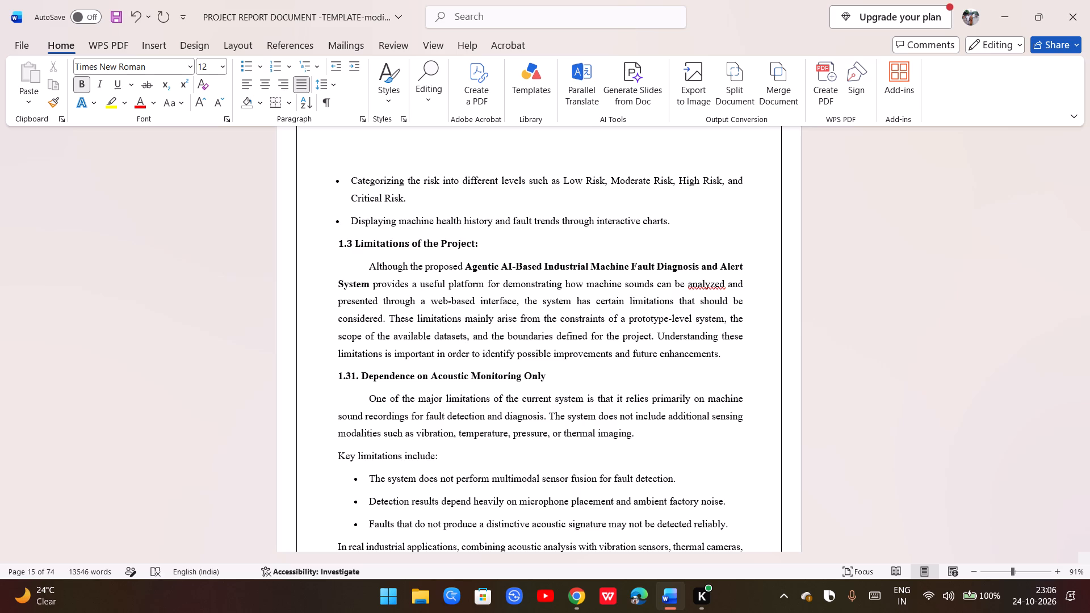
key(period)
Renumber the limitation heading "Limited Diagnostic Reliability and Validation" as 1.3.2.
scroll(341, 373, down, 3)
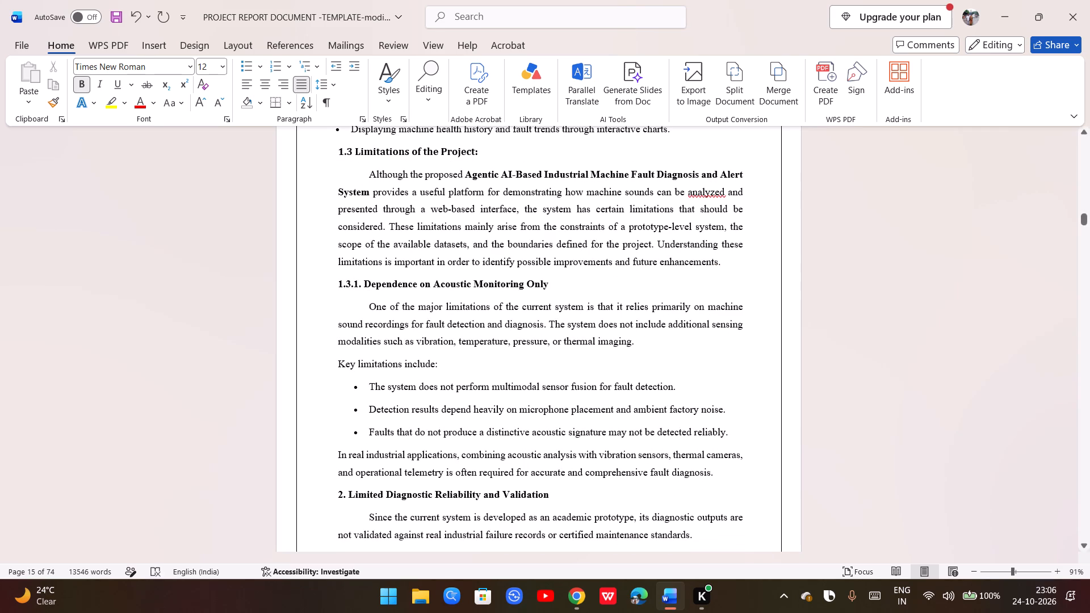
click(338, 494)
text(1.3.)
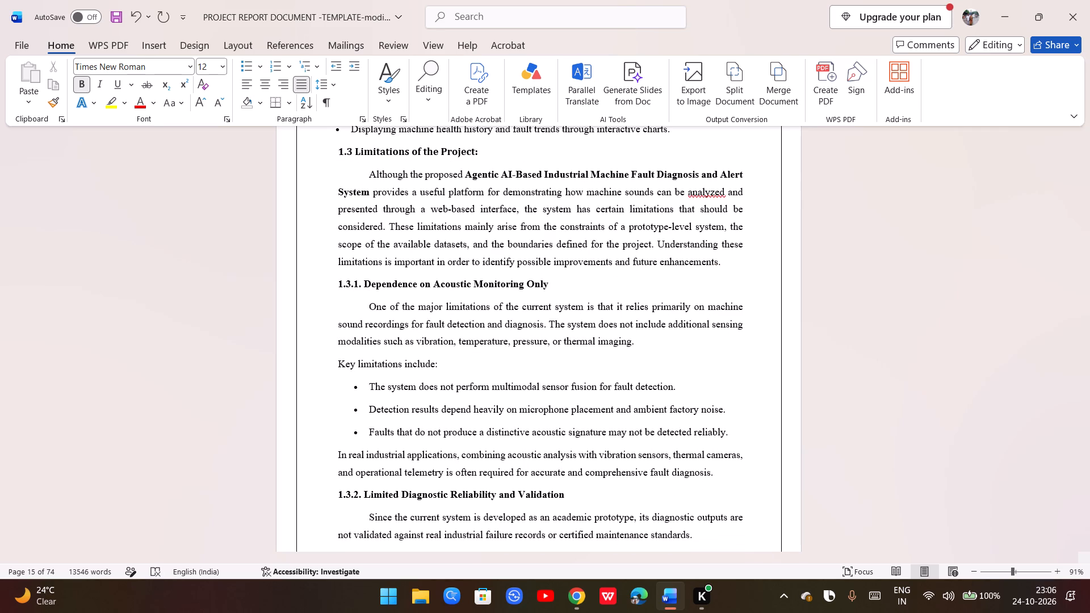
Renumber the limitation heading "Absence of Guaranteed Failure Prediction and Remaining Useful Life Accuracy" as 1.3.3.
scroll(337, 492, down, 12)
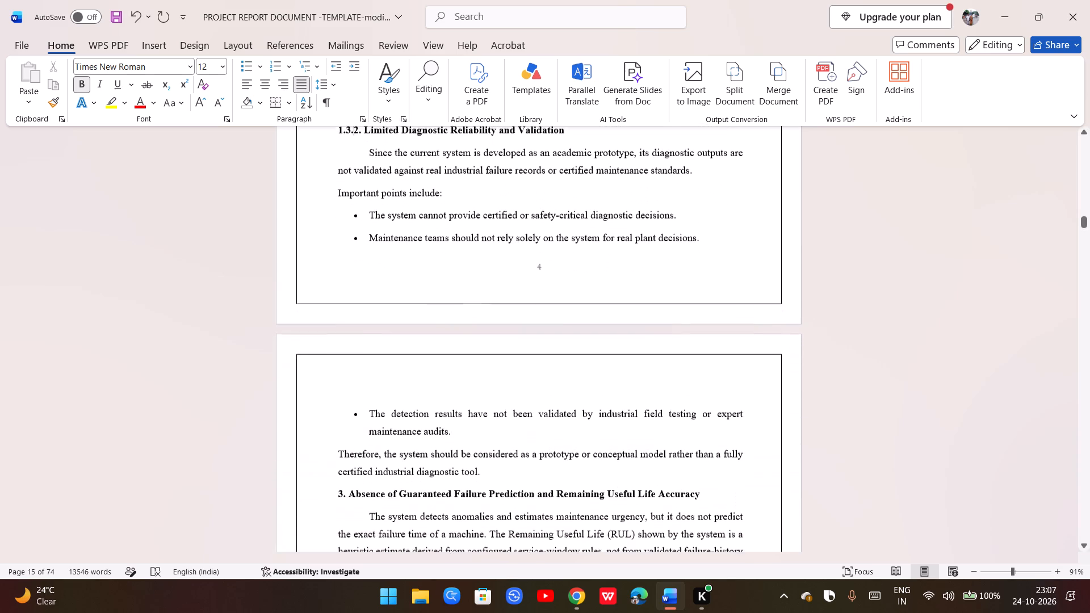
click(336, 492)
text(1.3.)
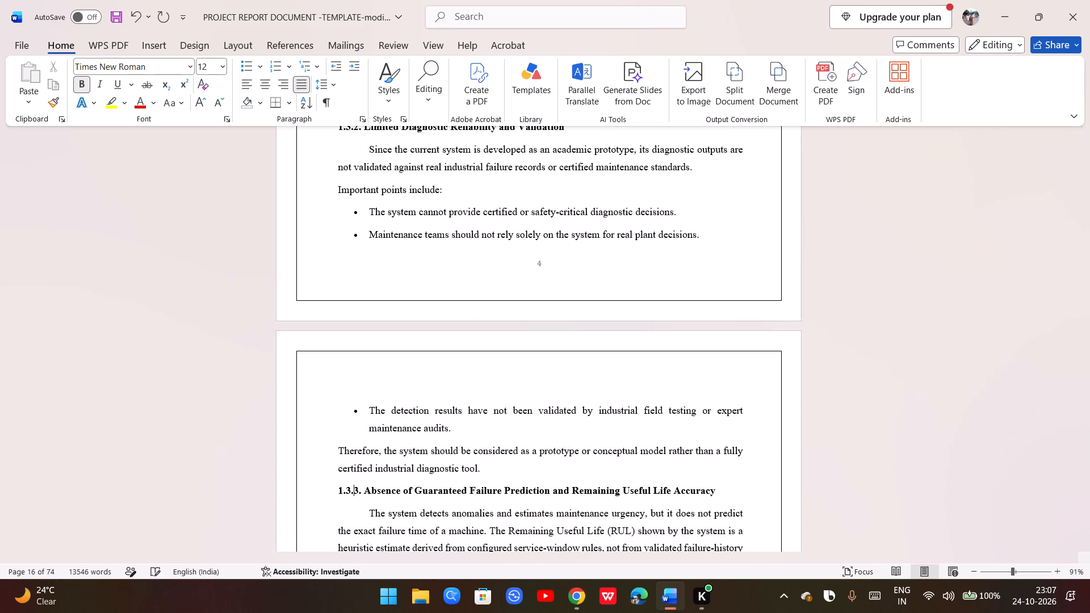
Renumber the limitation heading "Absence of Direct Machine Control and Physical Intervention" as 1.3.4.
scroll(339, 491, down, 9)
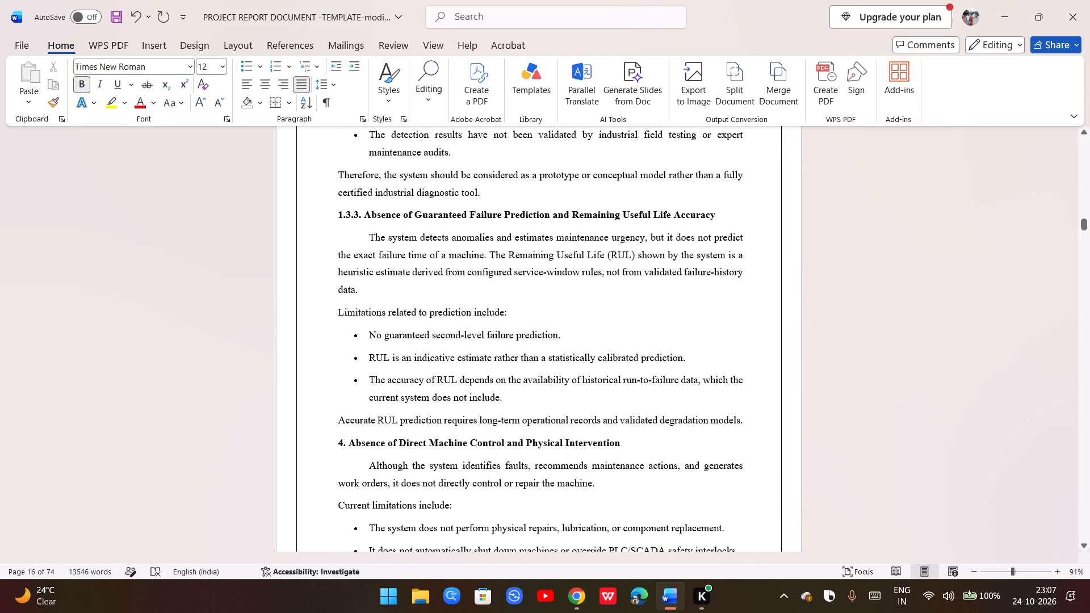
click(338, 439)
text(1.)
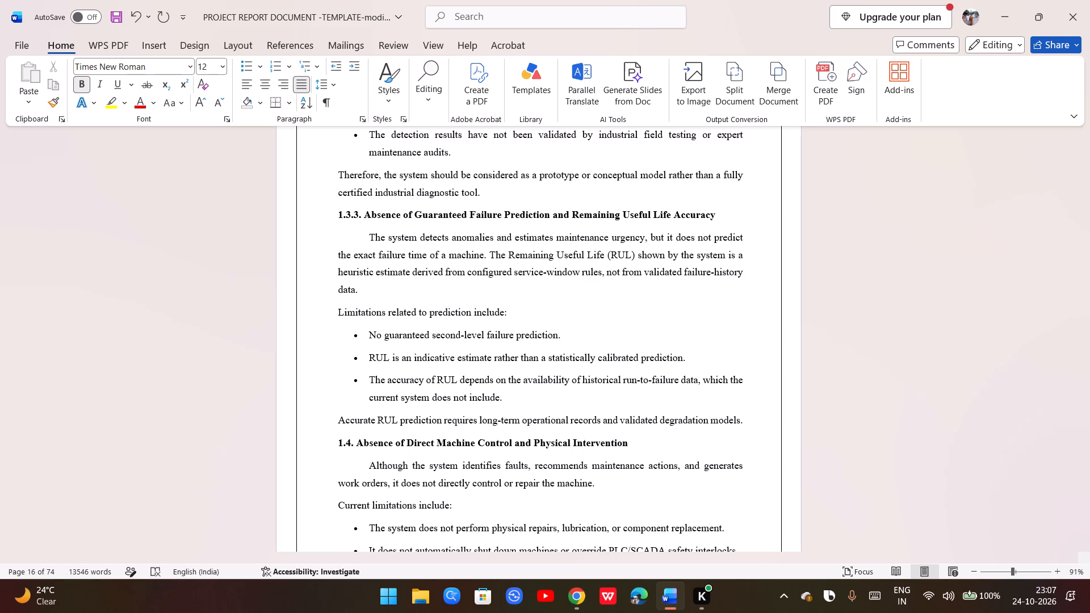
key(3)
key(period)
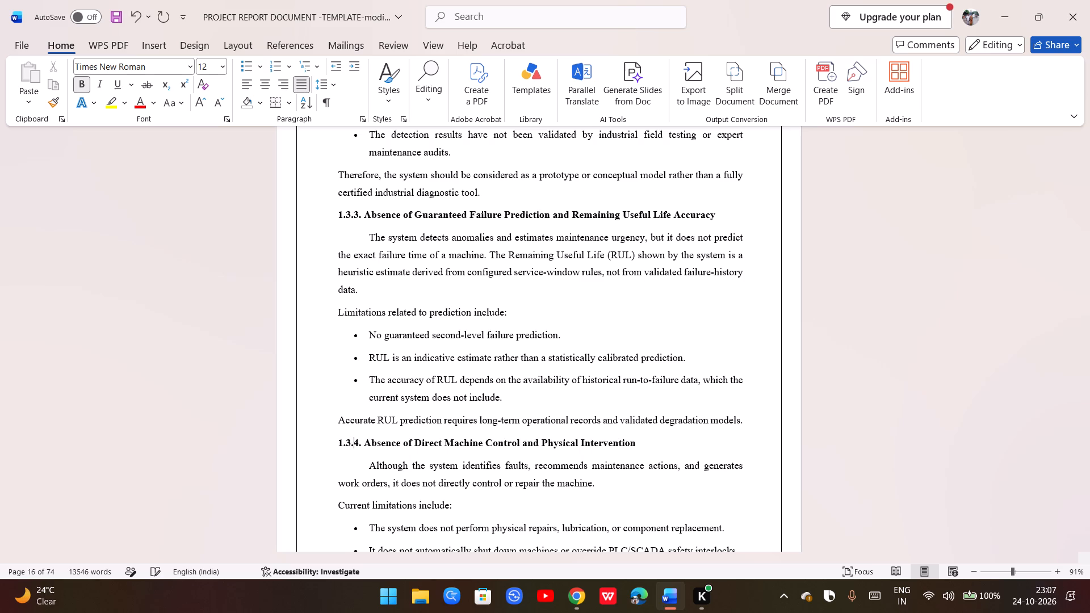
Renumber the limitation heading "Limited Industrial Validation and Enterprise Integration" as 1.3.5.
scroll(378, 422, down, 4)
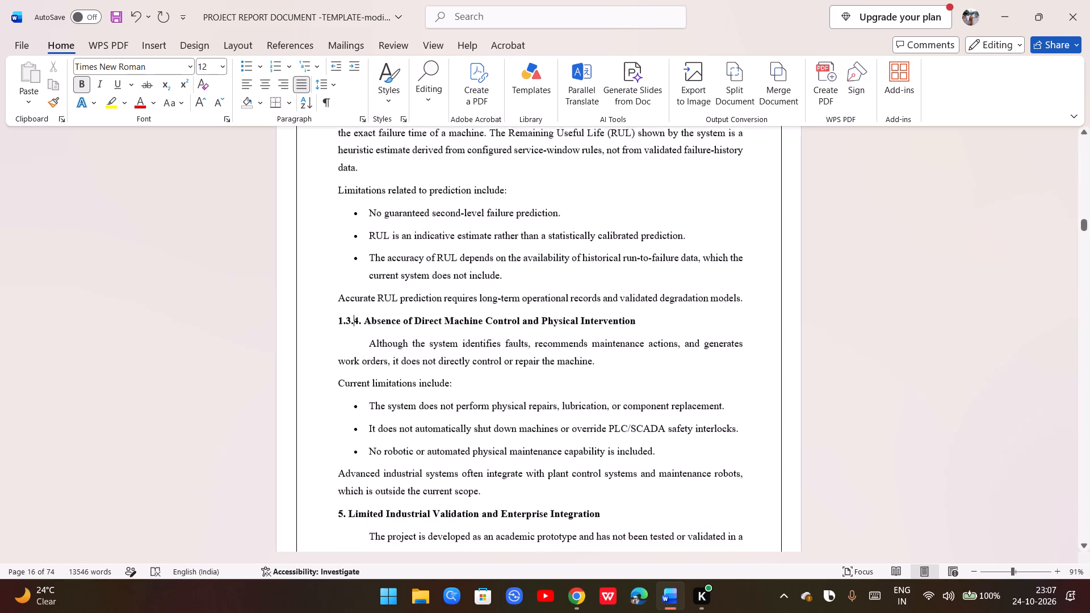
scroll(379, 422, down, 2)
click(339, 451)
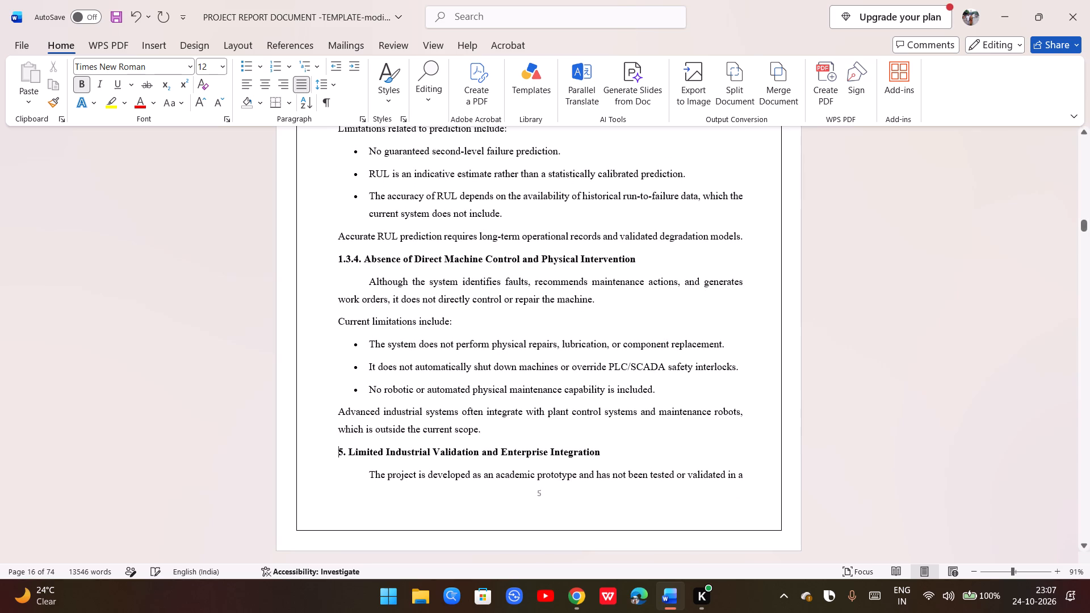
text(1.)
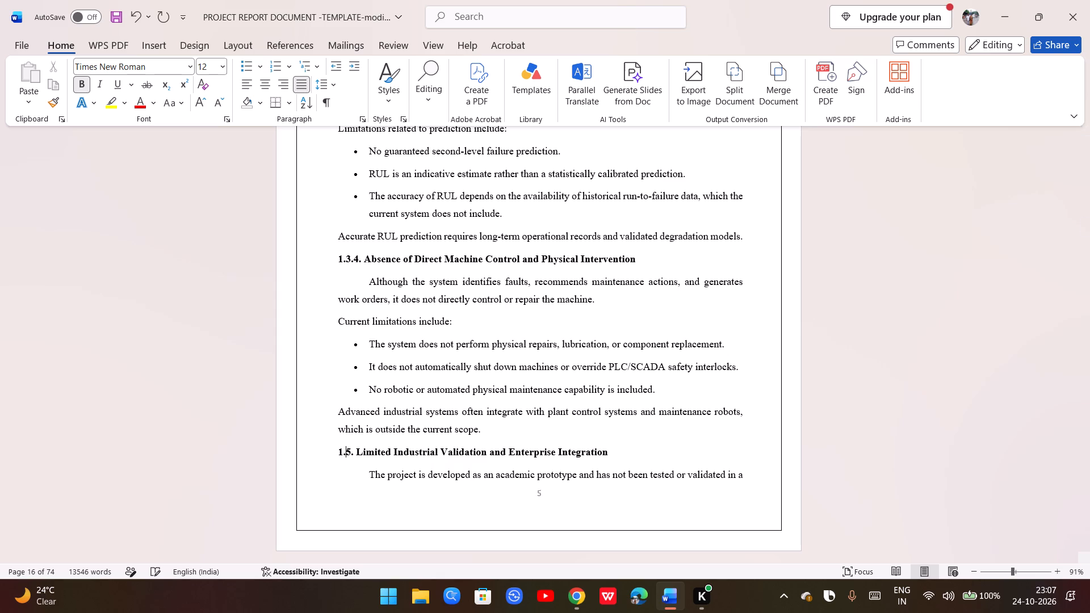
key(3)
key(period)
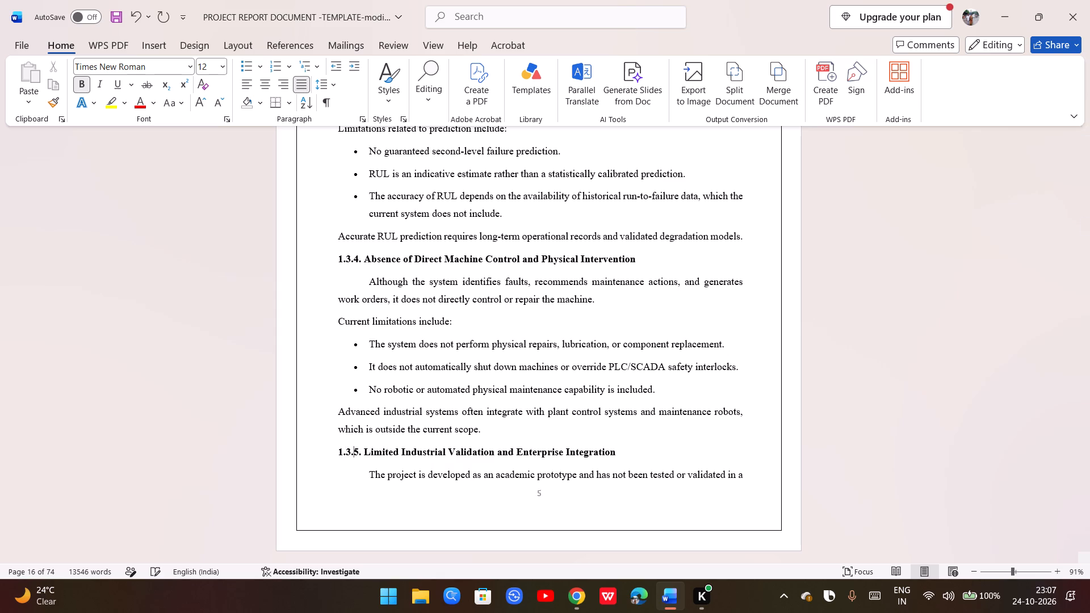
Examine the end of Chapter 1 and the opening of Chapter 2: Literature Survey, checking the heading numbering through Previous Studies.
scroll(358, 441, down, 11)
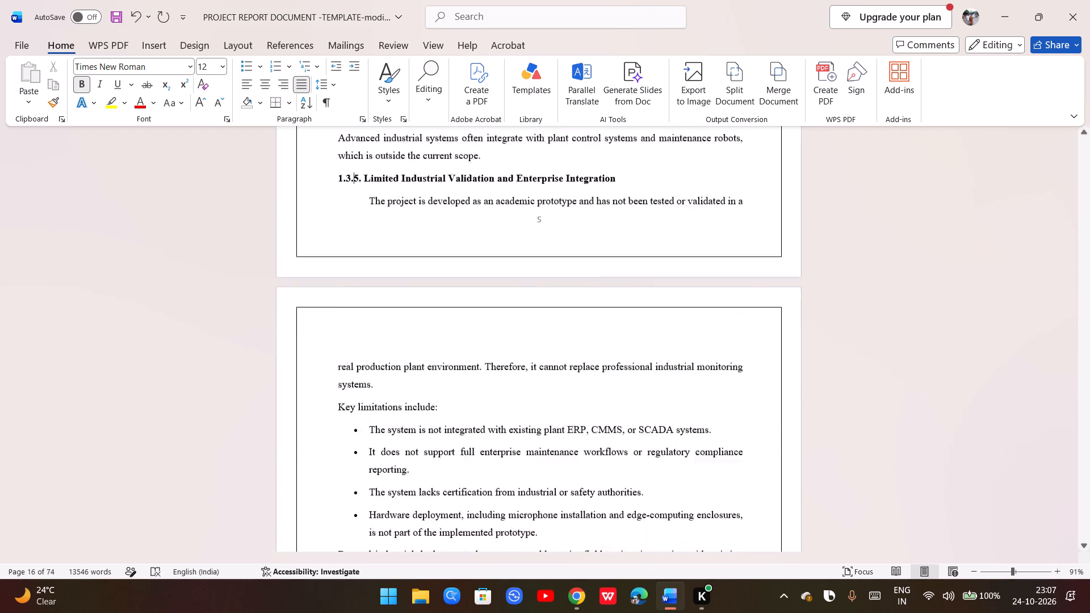
scroll(358, 441, down, 17)
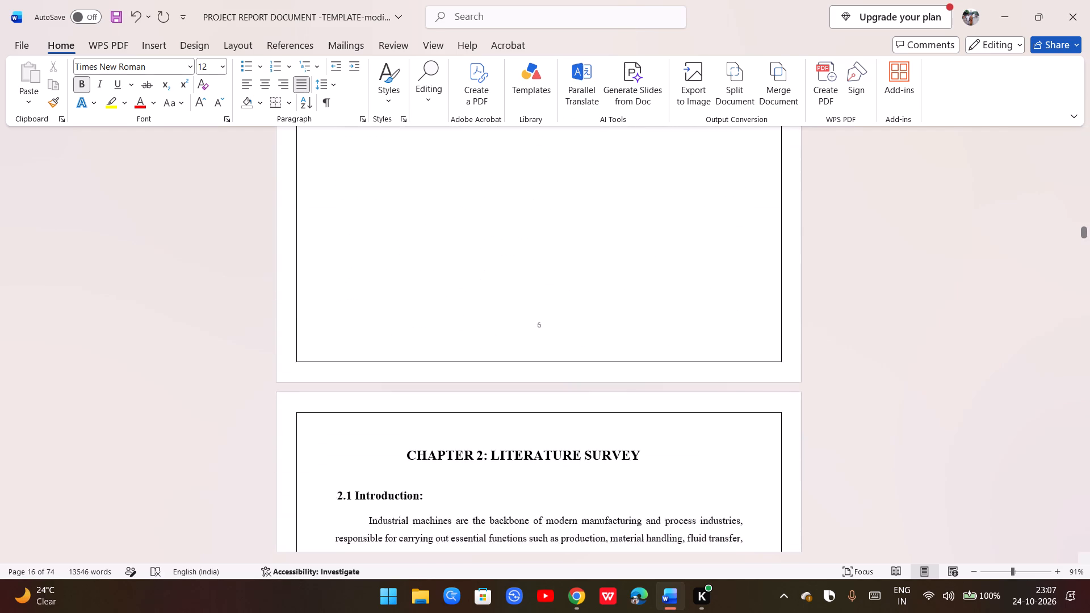
scroll(358, 441, down, 14)
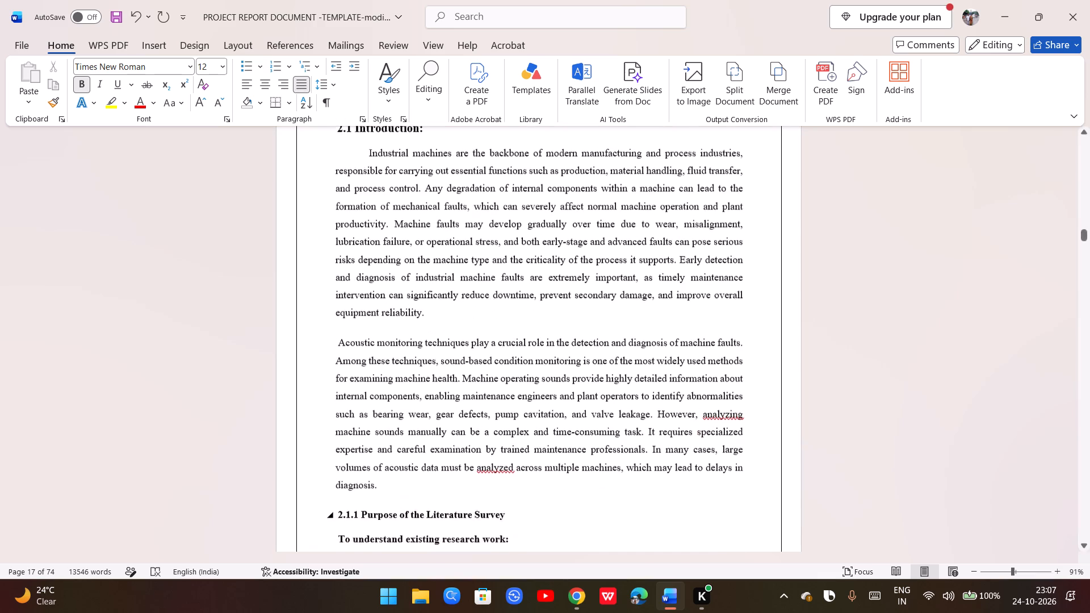
scroll(374, 436, down, 13)
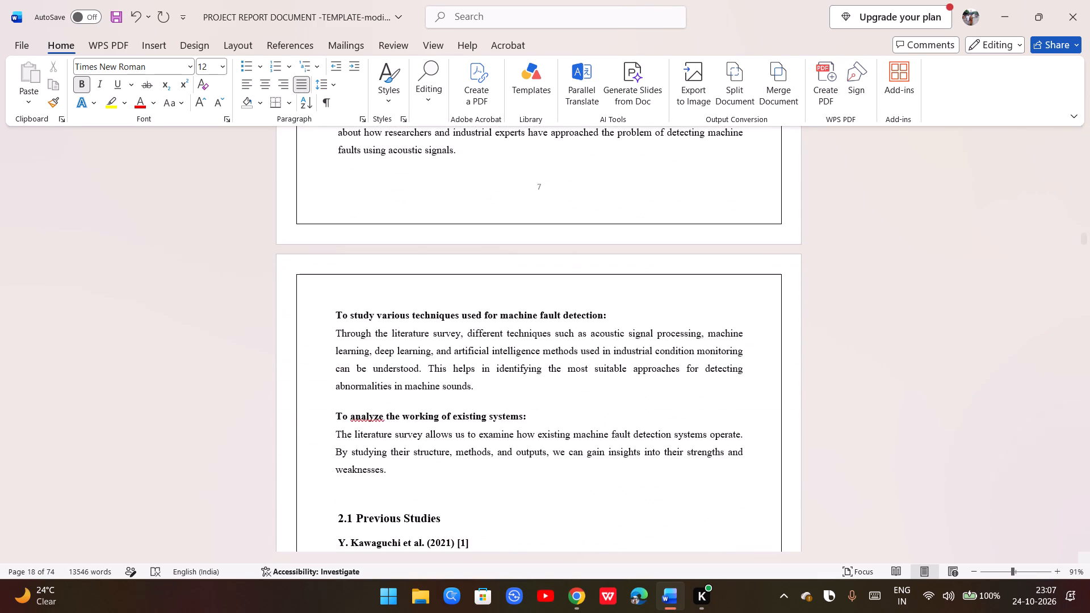
Compare the numbering of Chapter 2's headings, from Introduction and Purpose of the Literature Survey through Previous Studies.
scroll(390, 398, up, 8)
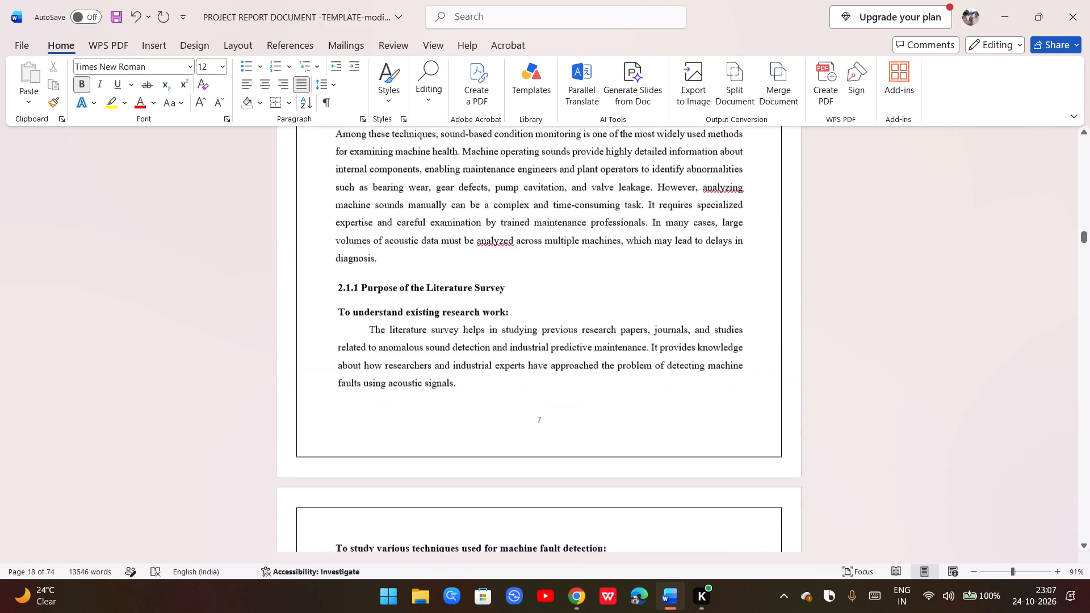
scroll(390, 397, up, 9)
scroll(390, 397, down, 12)
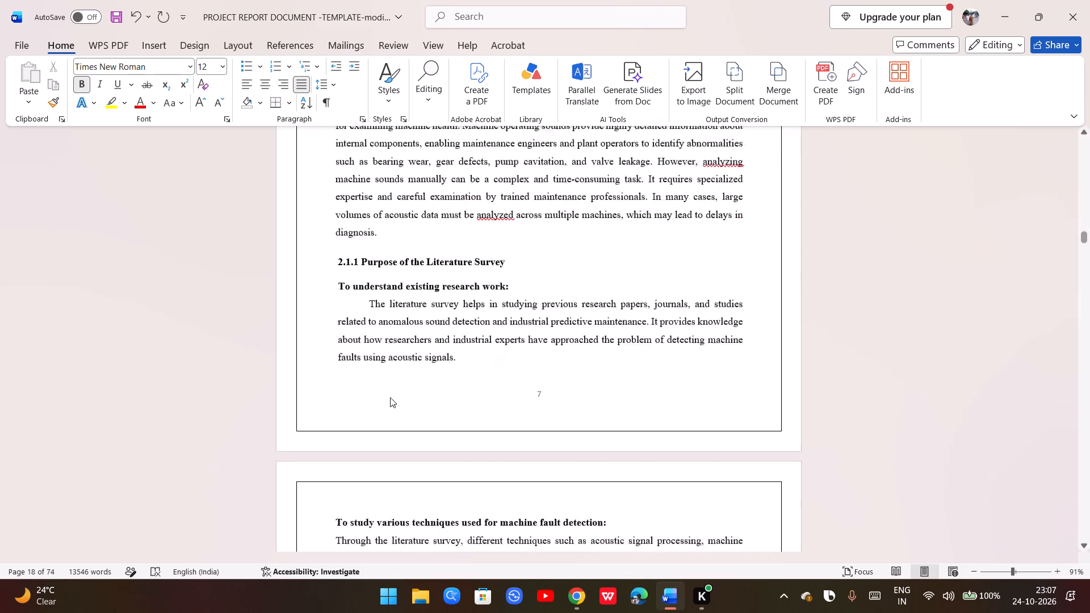
scroll(390, 397, down, 9)
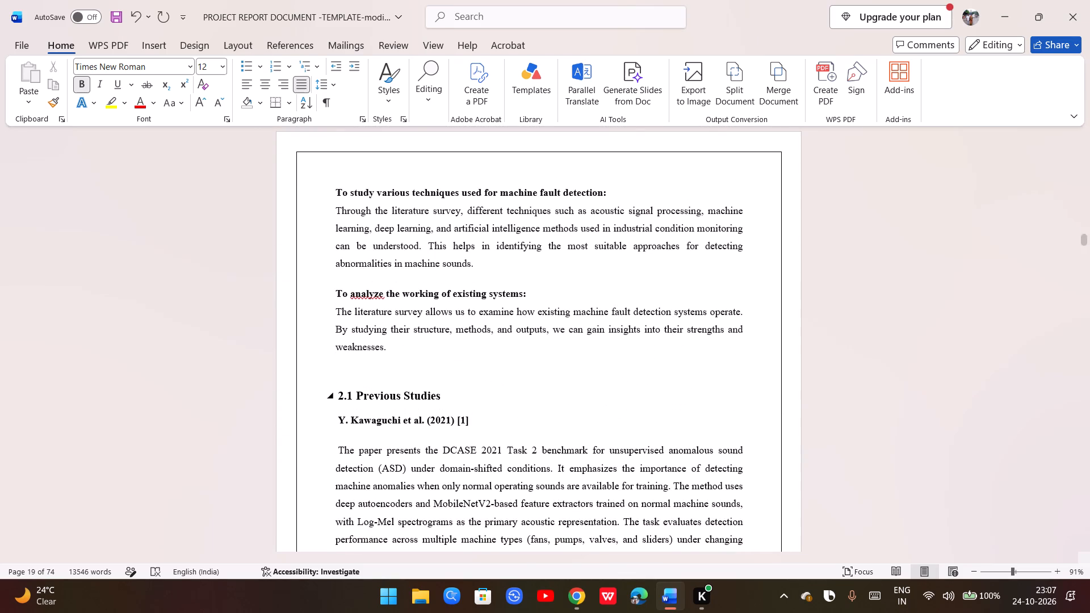
scroll(388, 396, up, 8)
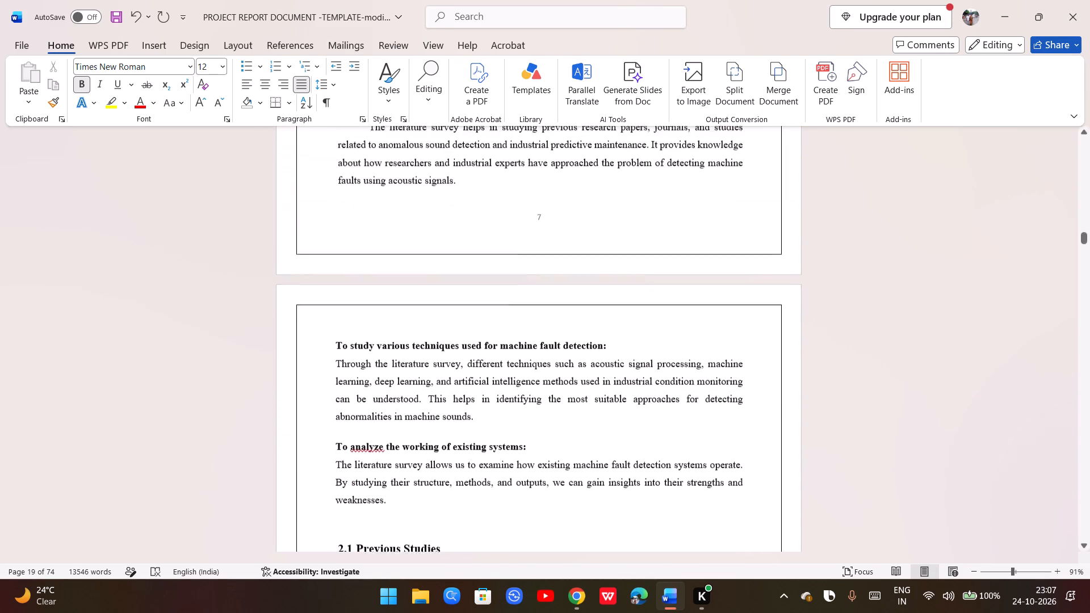
scroll(388, 396, up, 14)
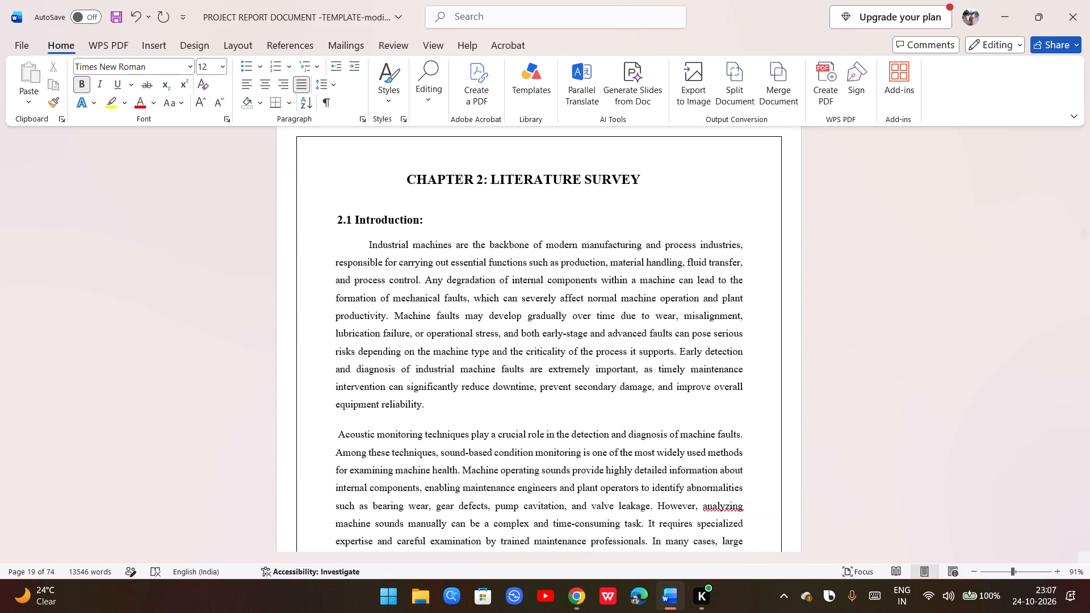
scroll(388, 396, up, 1)
scroll(388, 396, down, 11)
scroll(388, 396, down, 10)
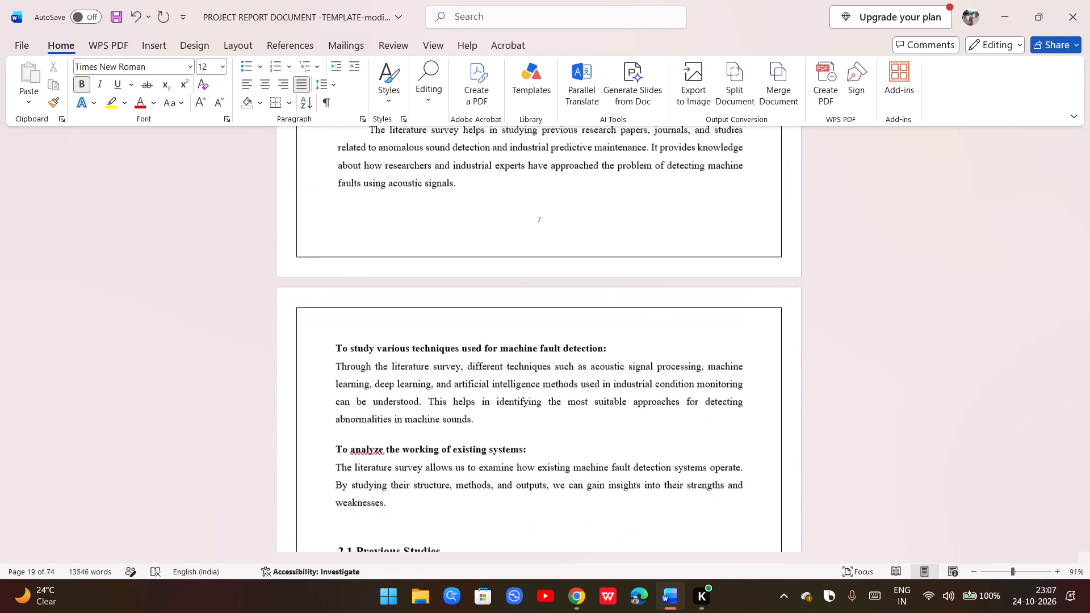
scroll(388, 396, down, 4)
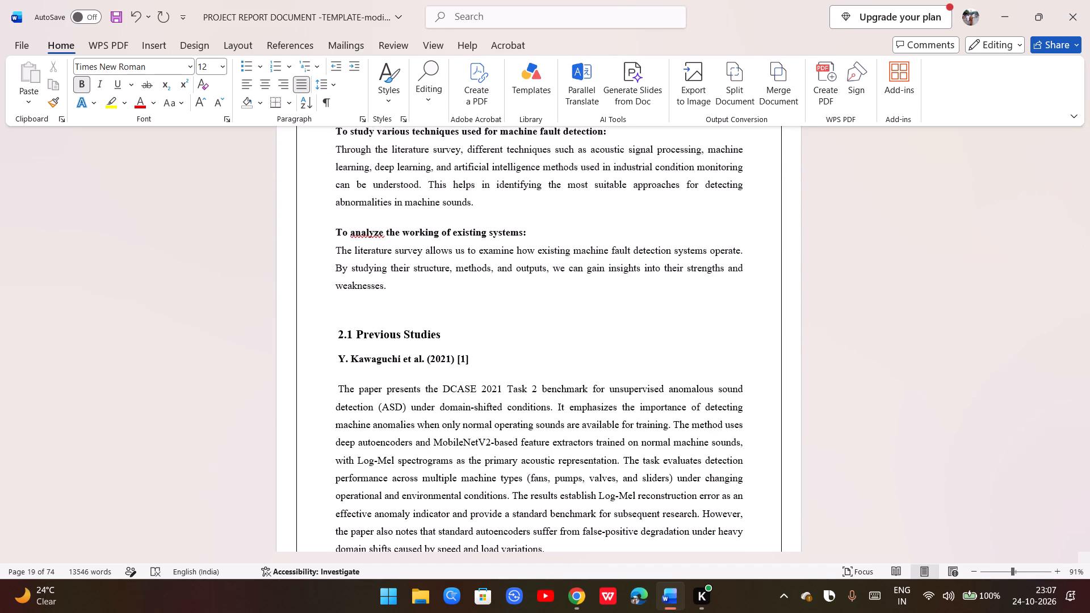
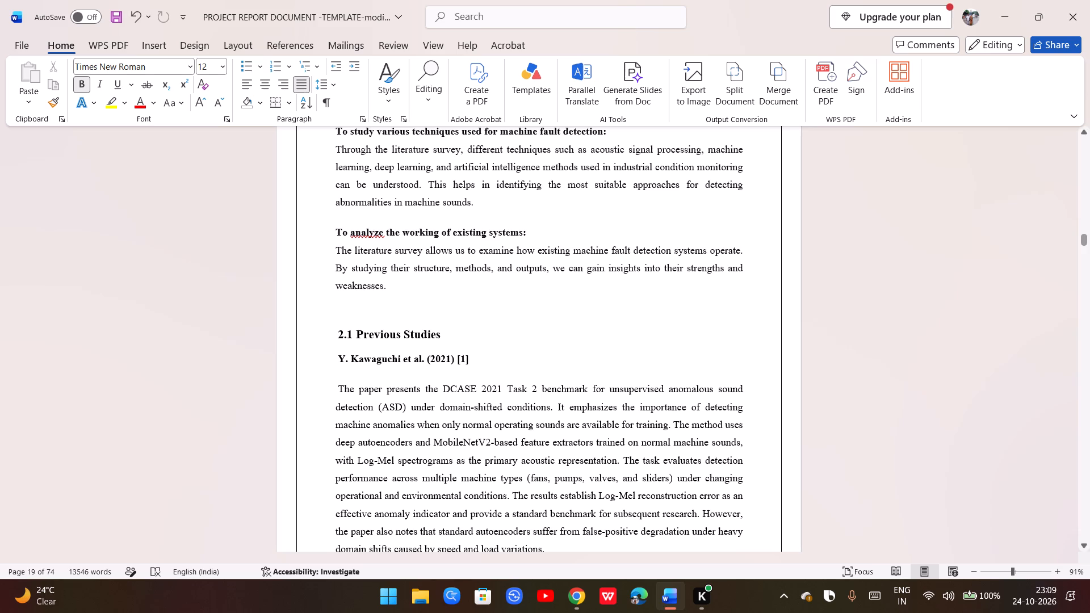
Examine Chapter 2's heading numbering from Introduction and Purpose of the Literature Survey through Previous Studies to Existing System.
scroll(411, 291, up, 12)
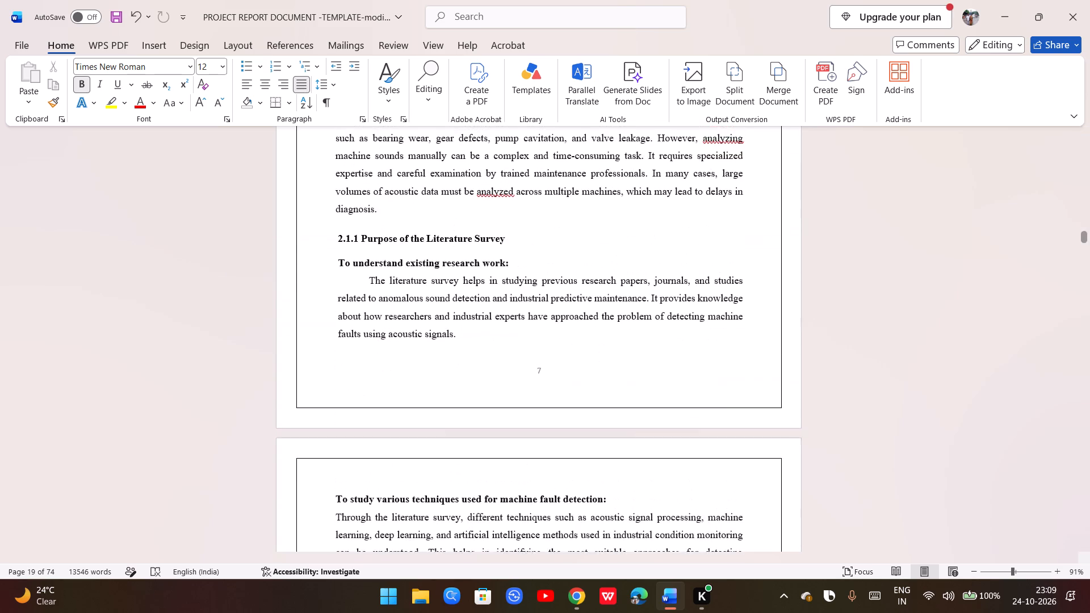
scroll(411, 291, up, 10)
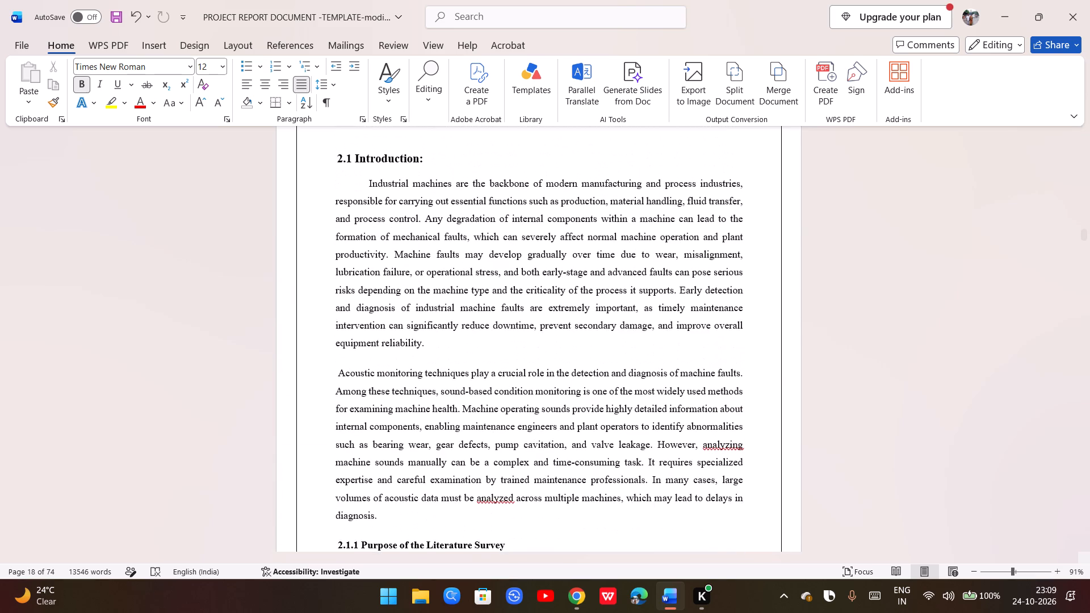
scroll(411, 291, down, 1)
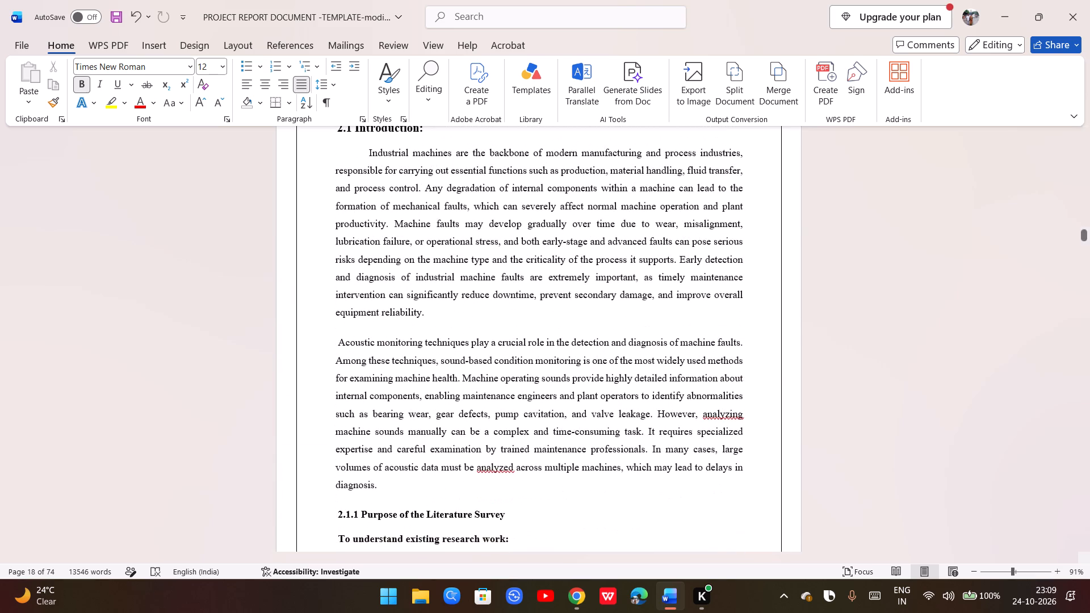
scroll(411, 291, down, 15)
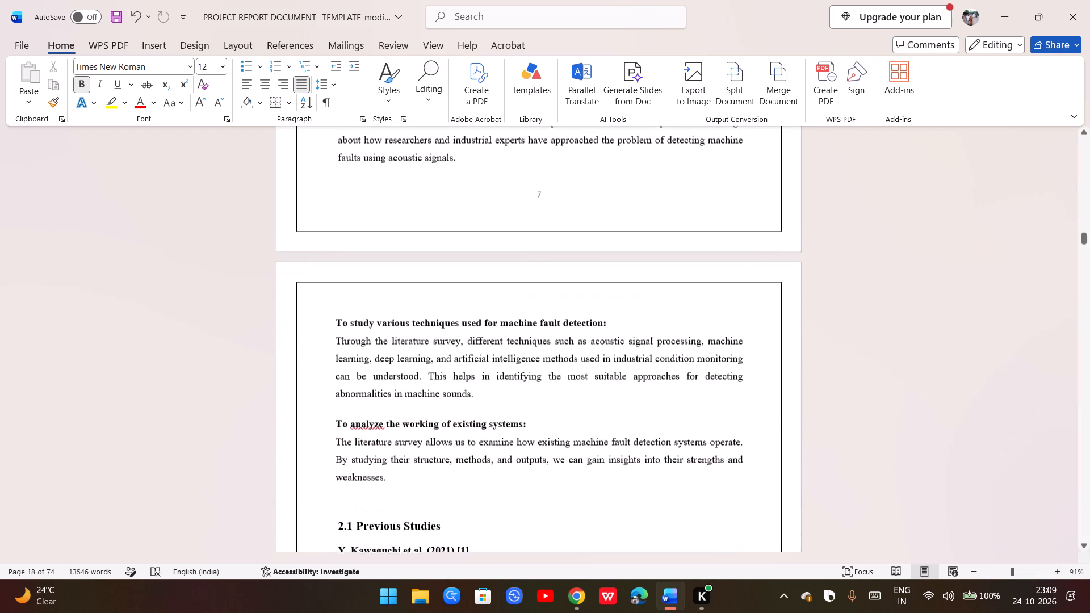
scroll(411, 293, down, 4)
scroll(387, 338, down, 5)
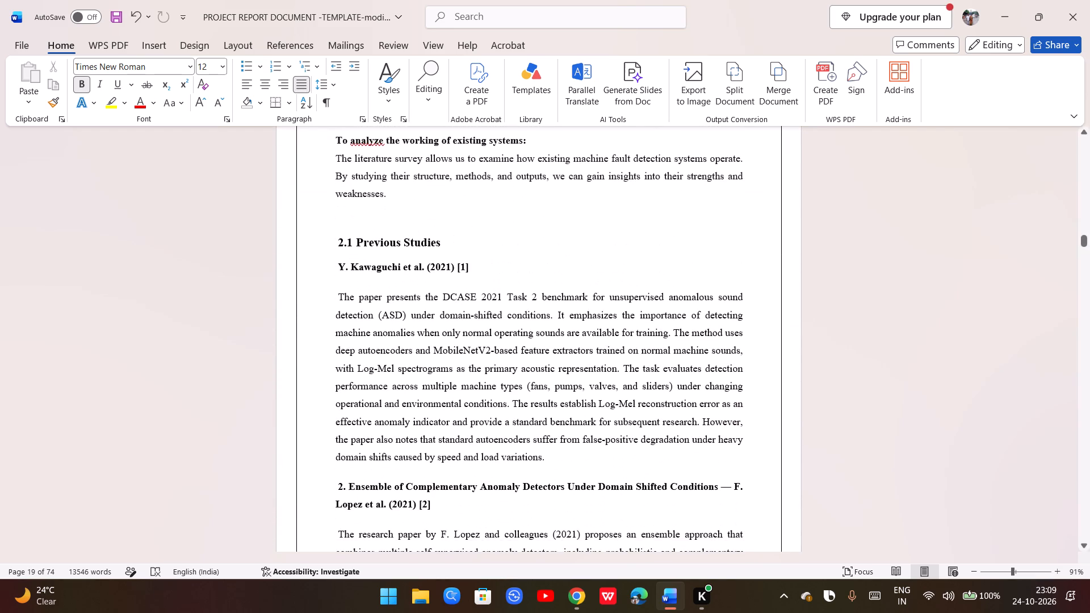
scroll(389, 324, down, 11)
scroll(391, 318, down, 14)
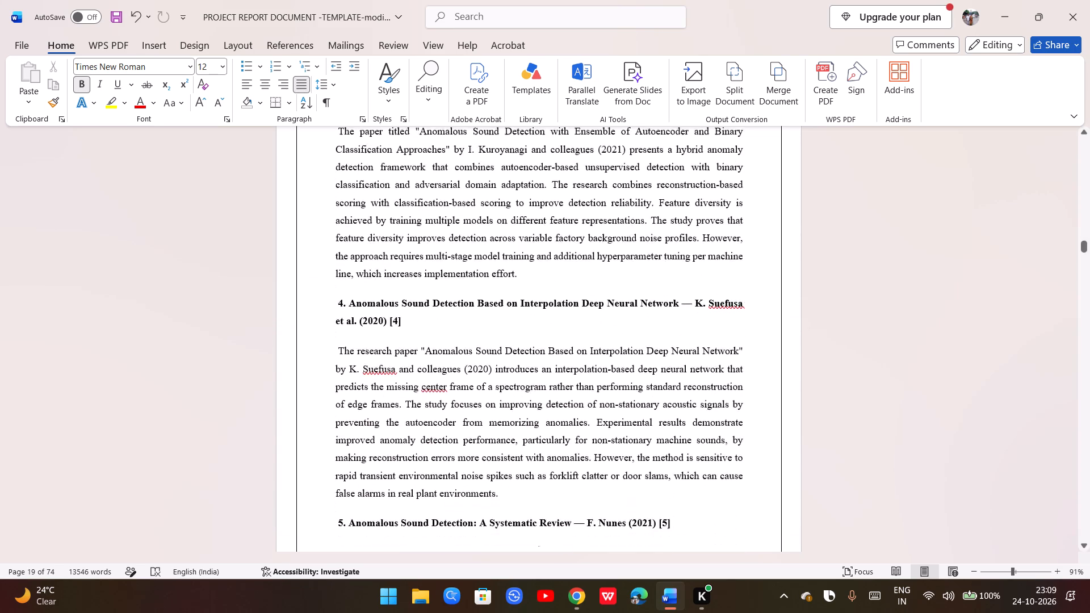
scroll(391, 320, down, 14)
scroll(392, 314, down, 18)
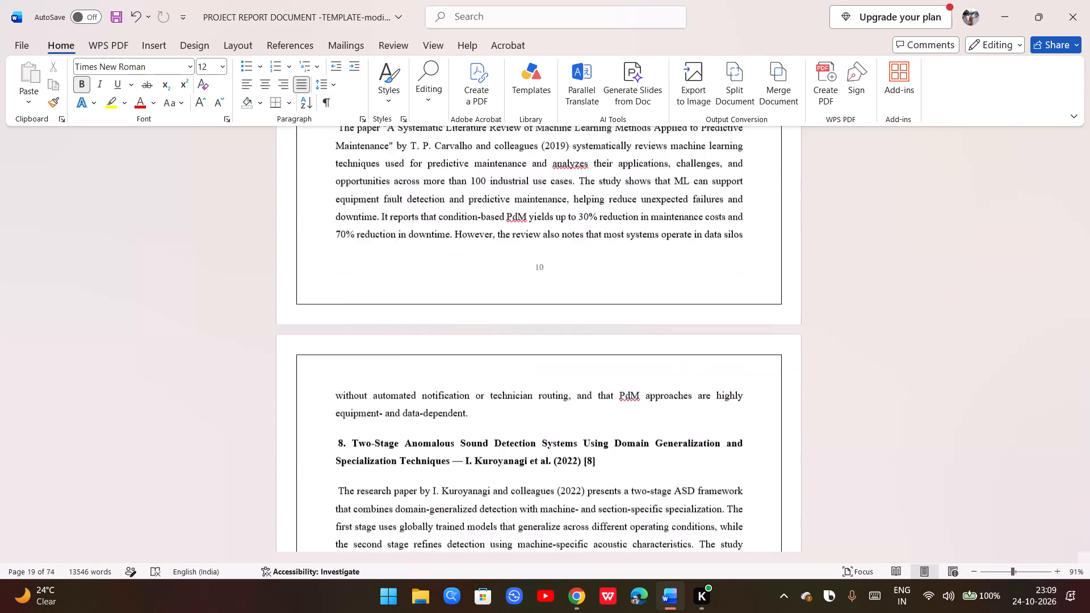
scroll(391, 315, down, 16)
scroll(388, 314, down, 7)
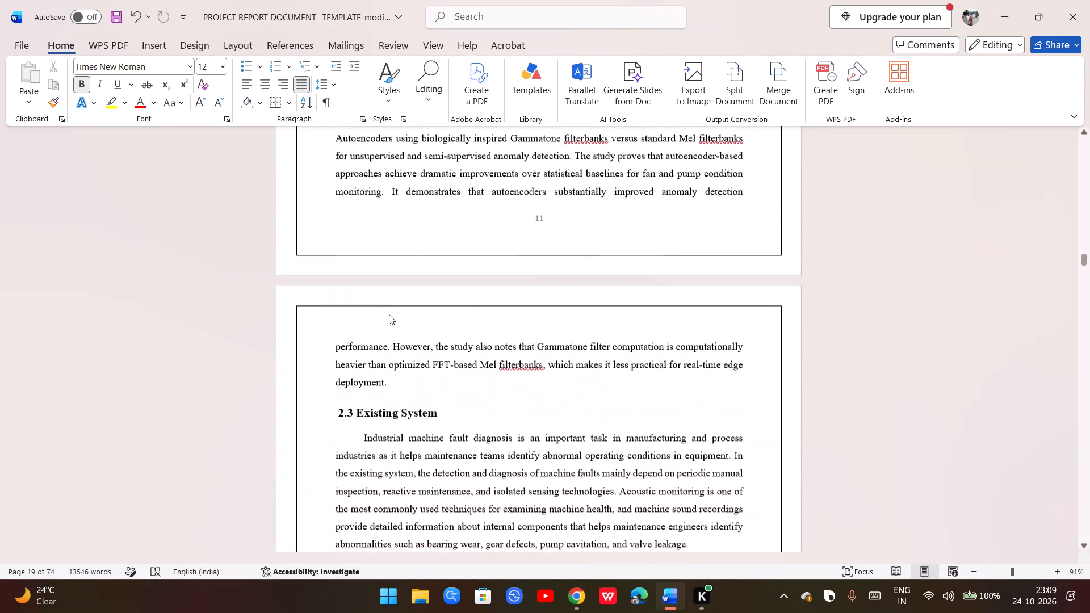
scroll(389, 313, down, 5)
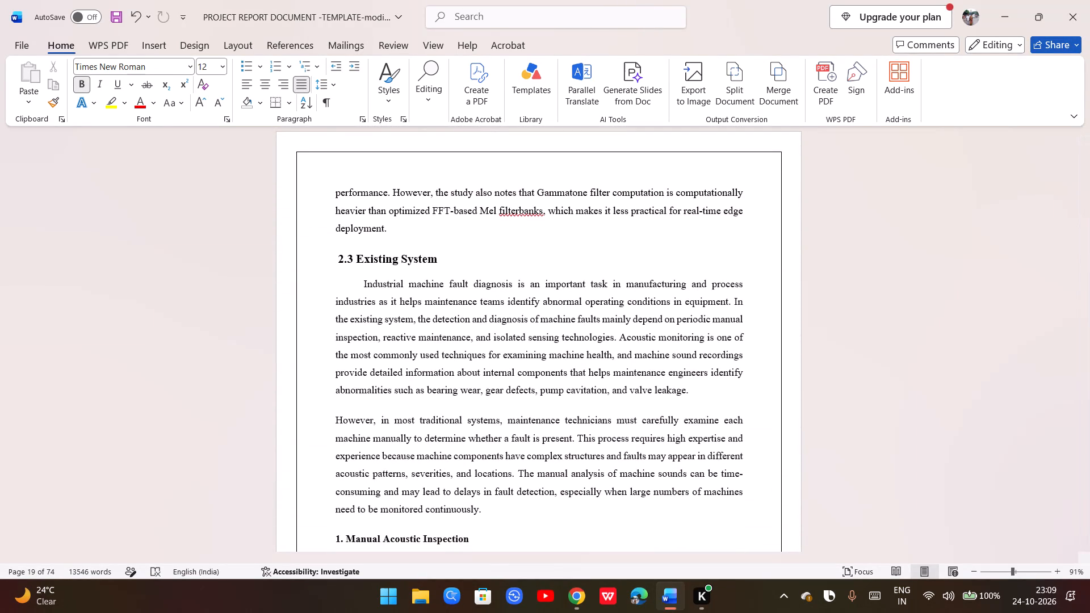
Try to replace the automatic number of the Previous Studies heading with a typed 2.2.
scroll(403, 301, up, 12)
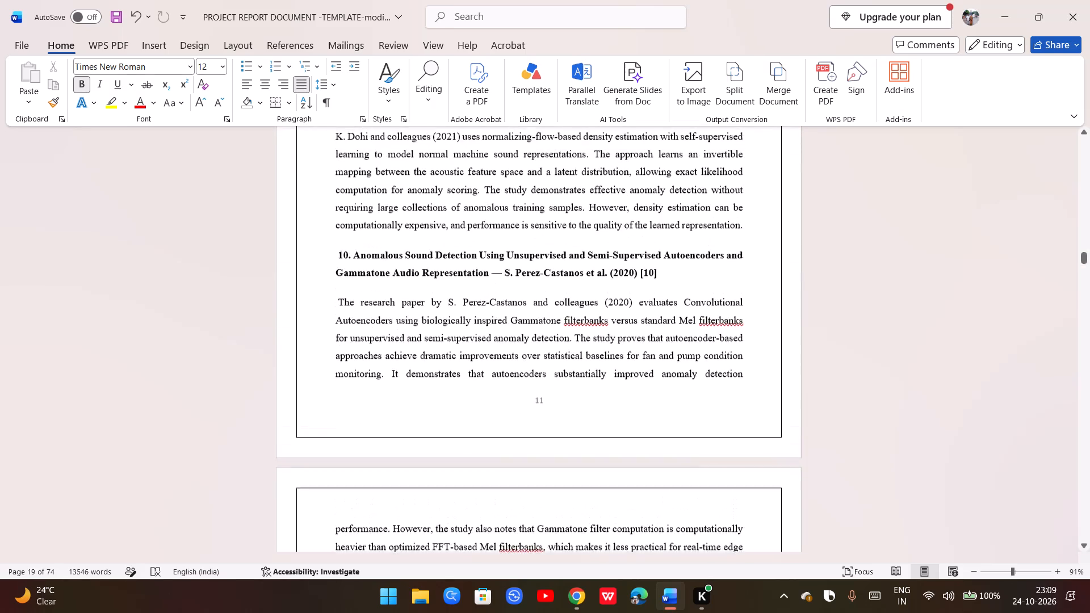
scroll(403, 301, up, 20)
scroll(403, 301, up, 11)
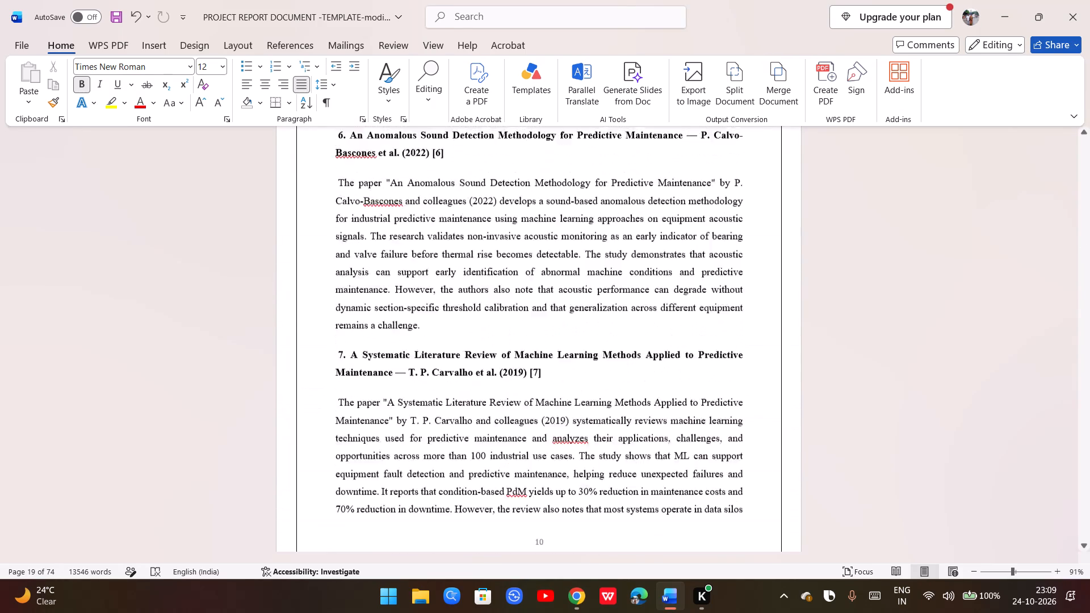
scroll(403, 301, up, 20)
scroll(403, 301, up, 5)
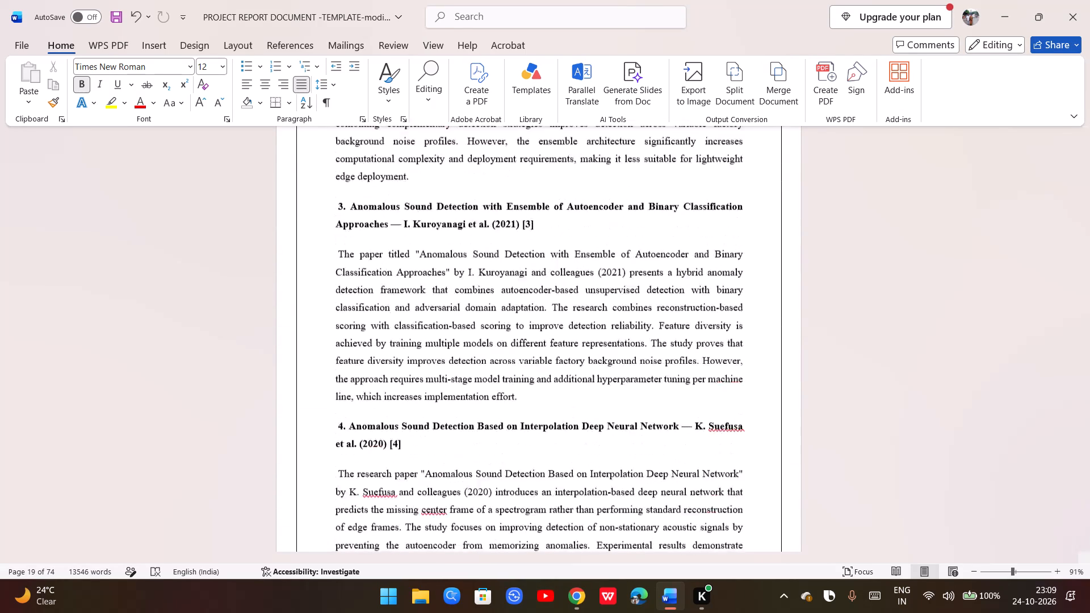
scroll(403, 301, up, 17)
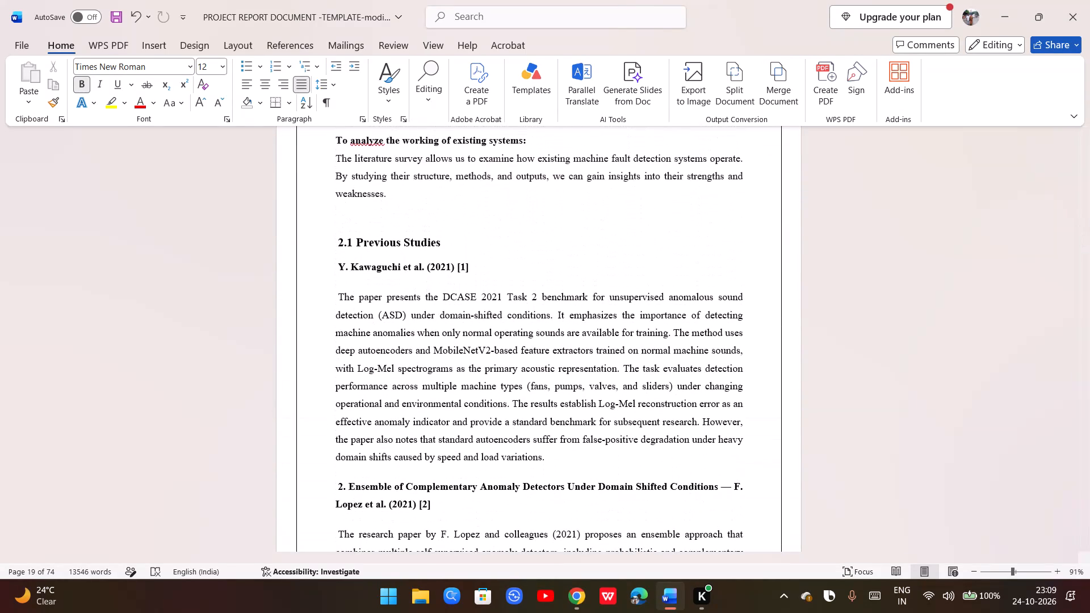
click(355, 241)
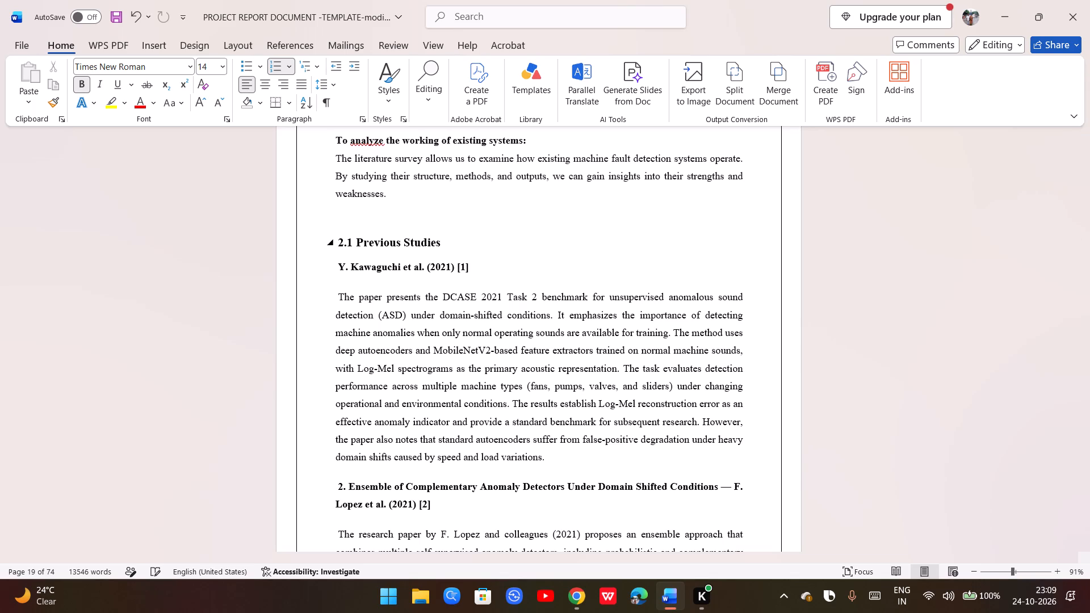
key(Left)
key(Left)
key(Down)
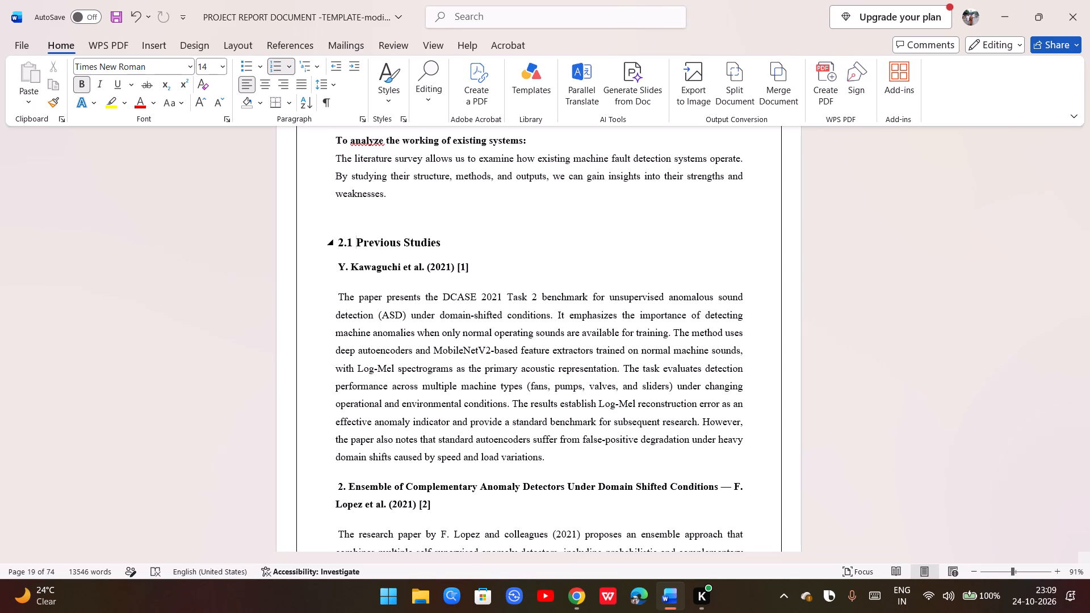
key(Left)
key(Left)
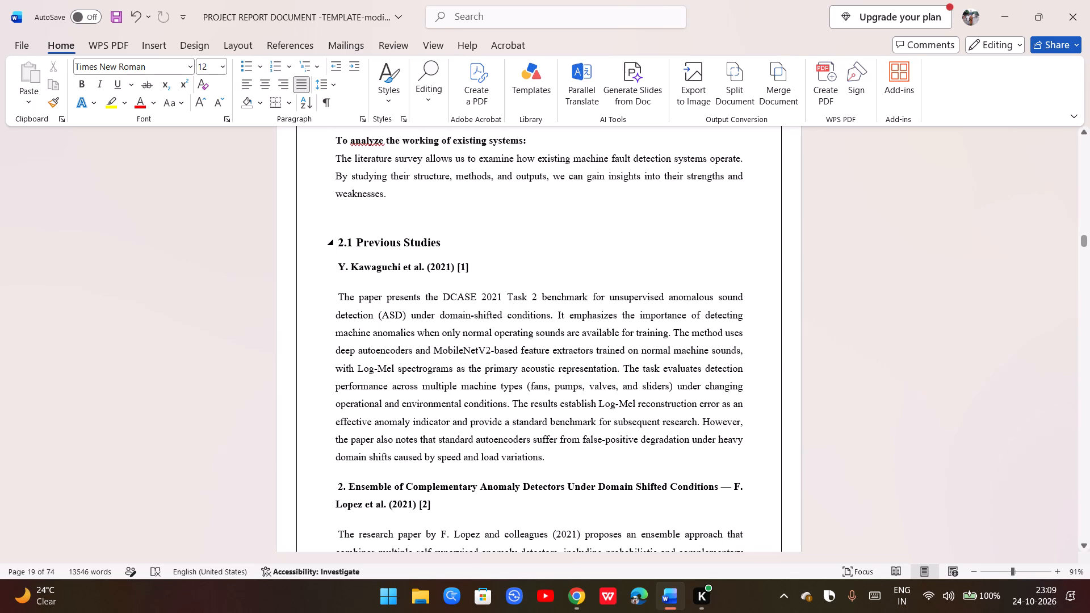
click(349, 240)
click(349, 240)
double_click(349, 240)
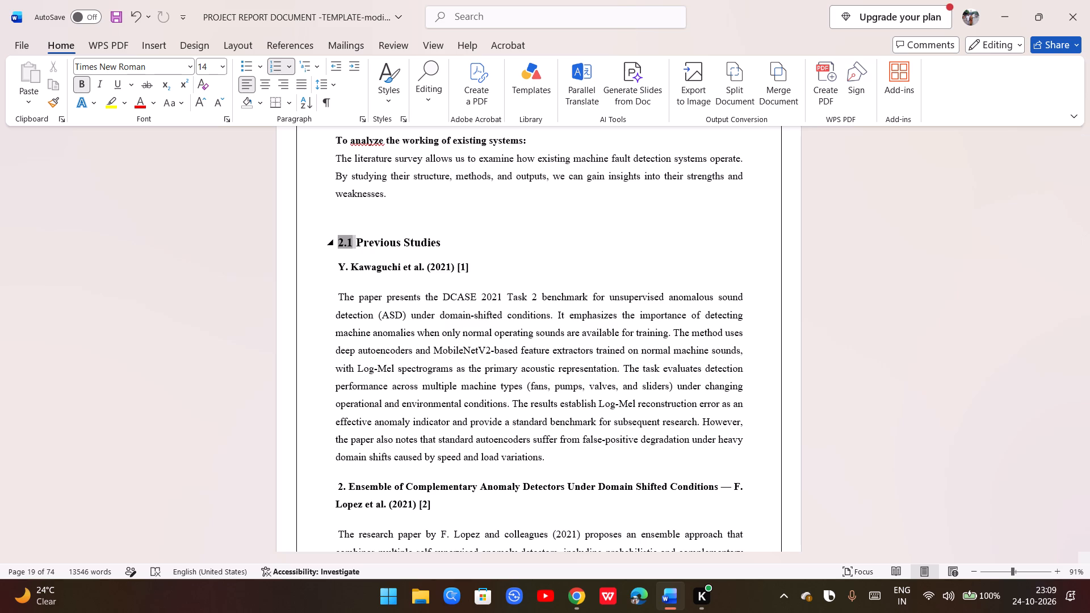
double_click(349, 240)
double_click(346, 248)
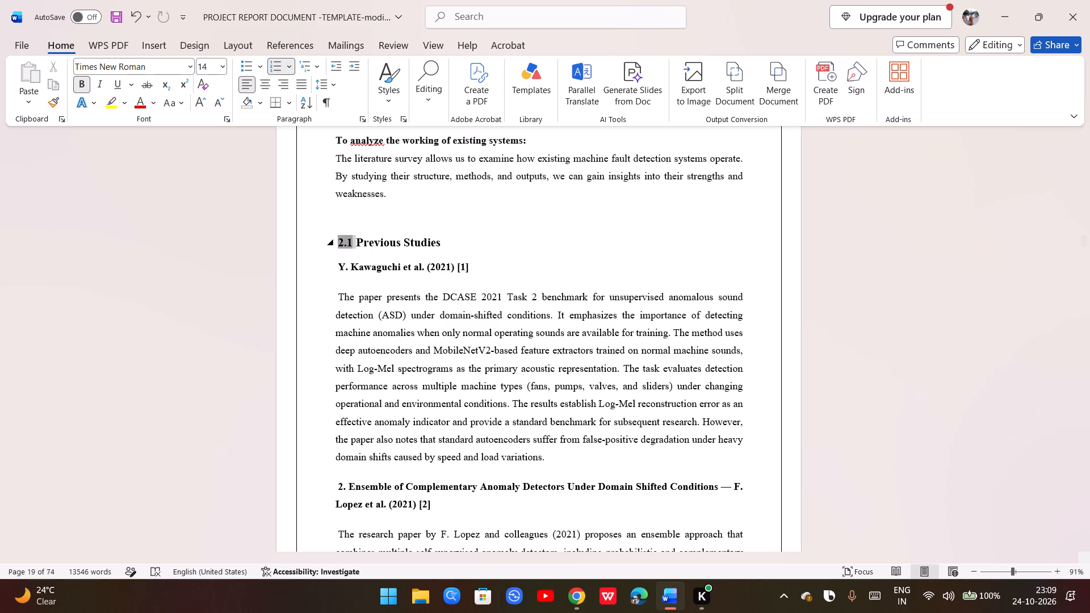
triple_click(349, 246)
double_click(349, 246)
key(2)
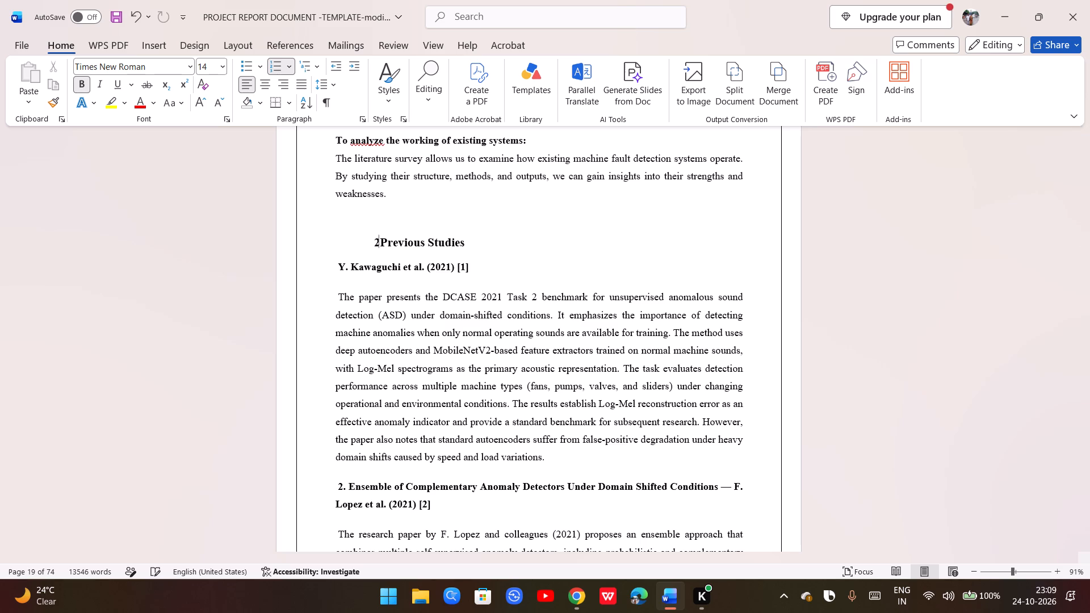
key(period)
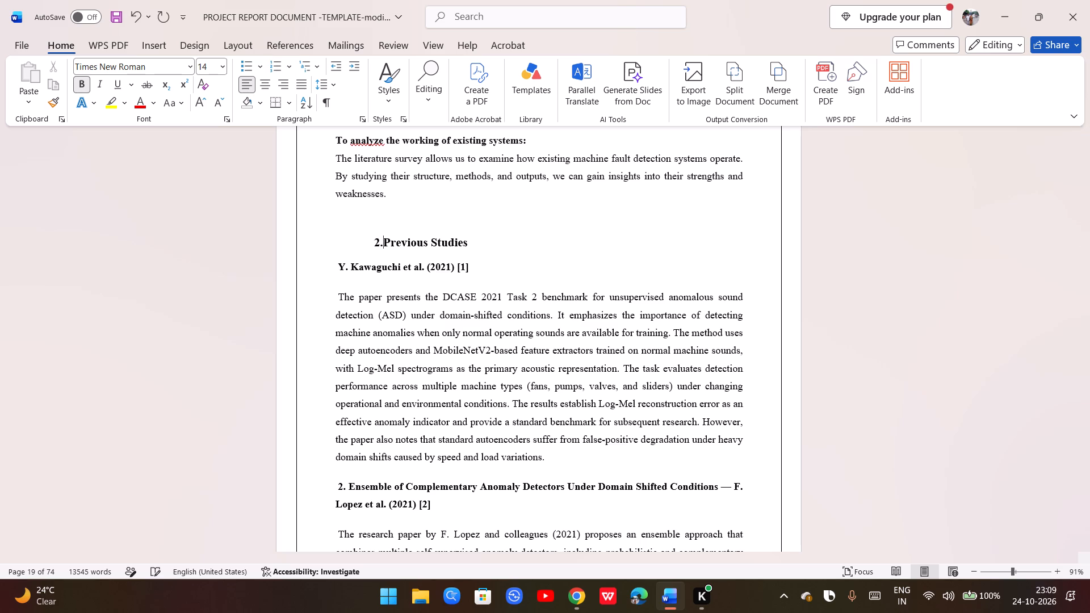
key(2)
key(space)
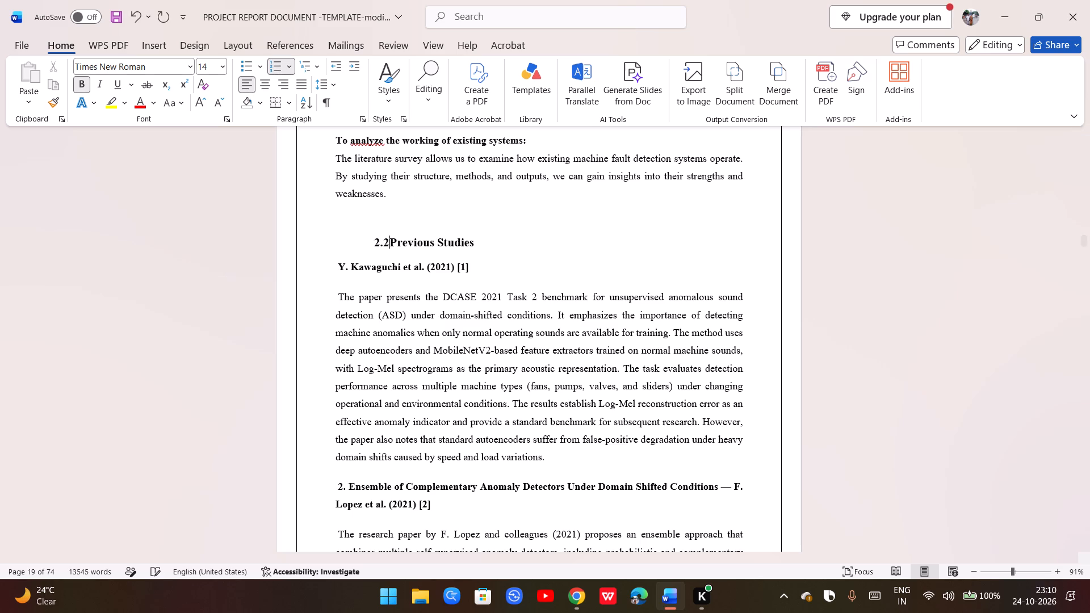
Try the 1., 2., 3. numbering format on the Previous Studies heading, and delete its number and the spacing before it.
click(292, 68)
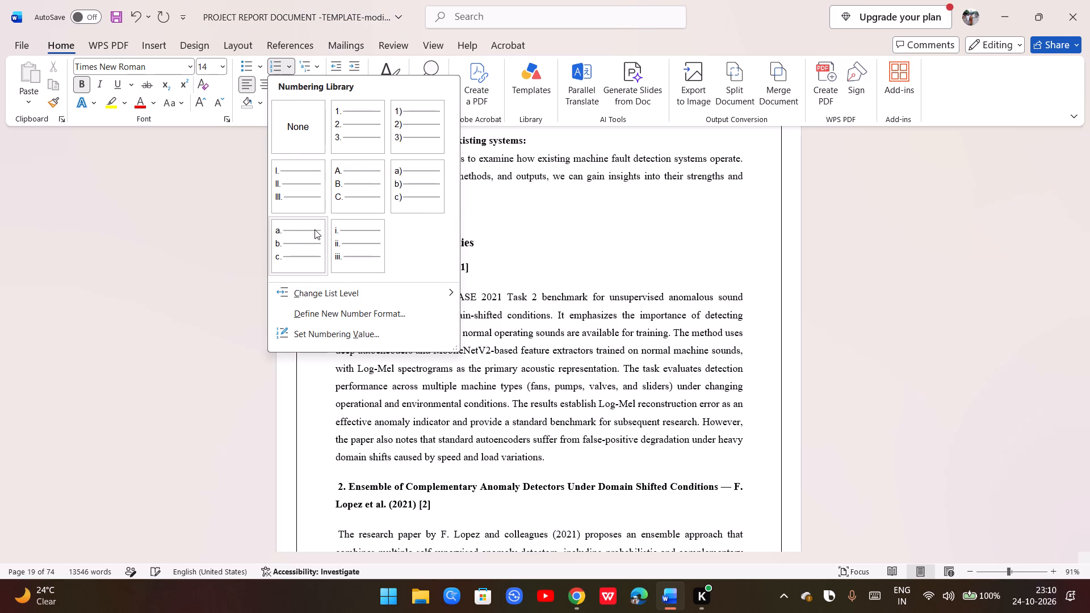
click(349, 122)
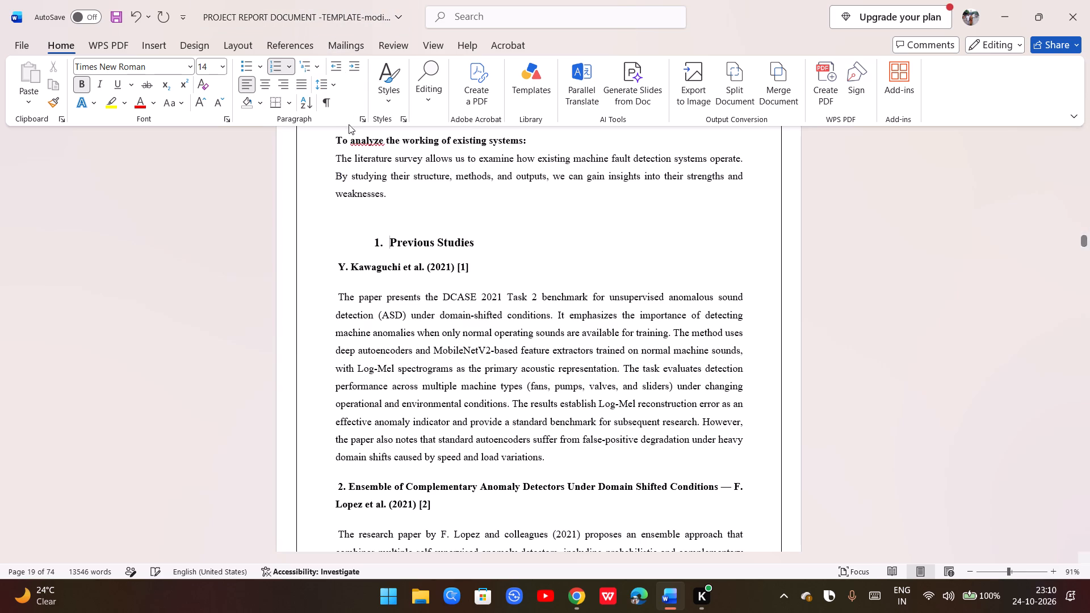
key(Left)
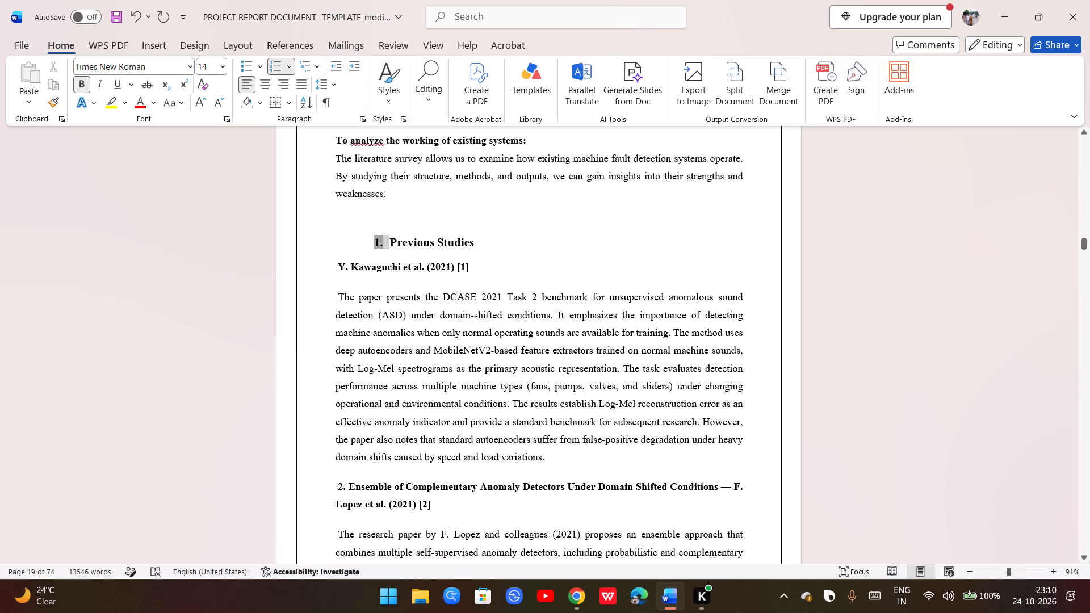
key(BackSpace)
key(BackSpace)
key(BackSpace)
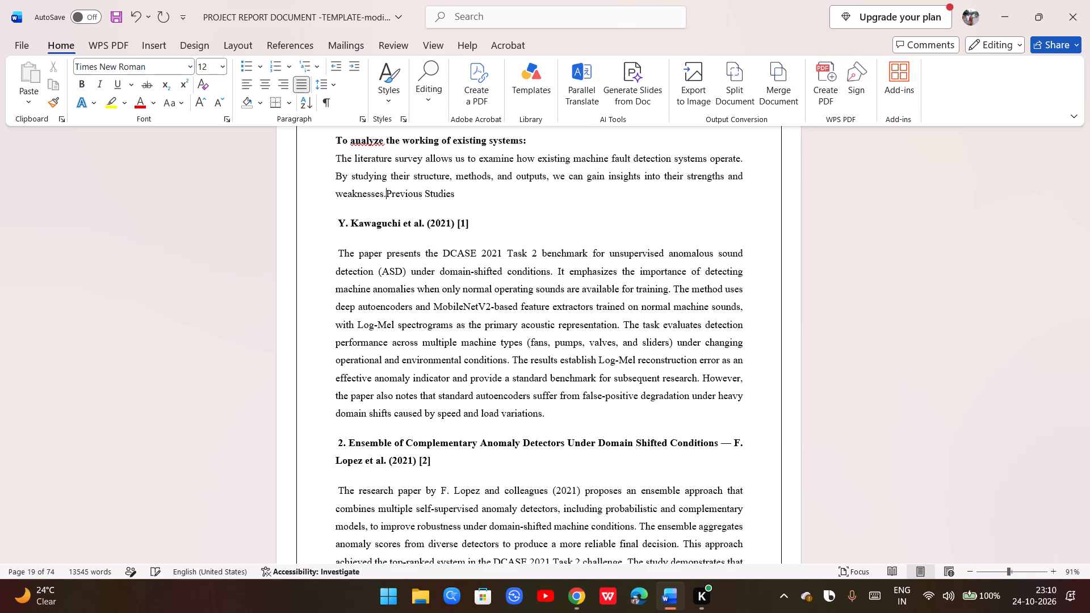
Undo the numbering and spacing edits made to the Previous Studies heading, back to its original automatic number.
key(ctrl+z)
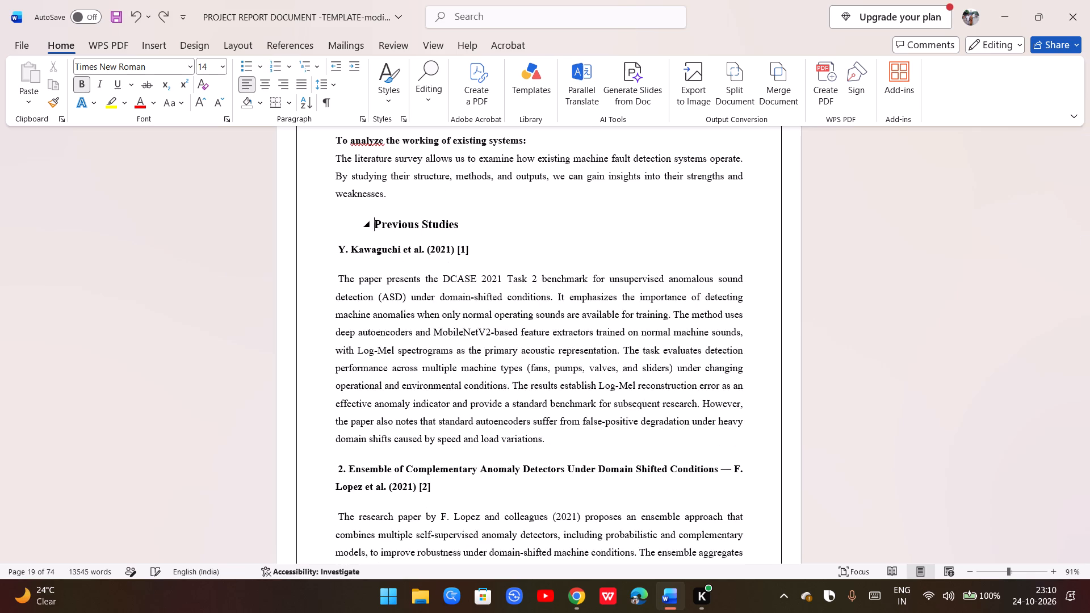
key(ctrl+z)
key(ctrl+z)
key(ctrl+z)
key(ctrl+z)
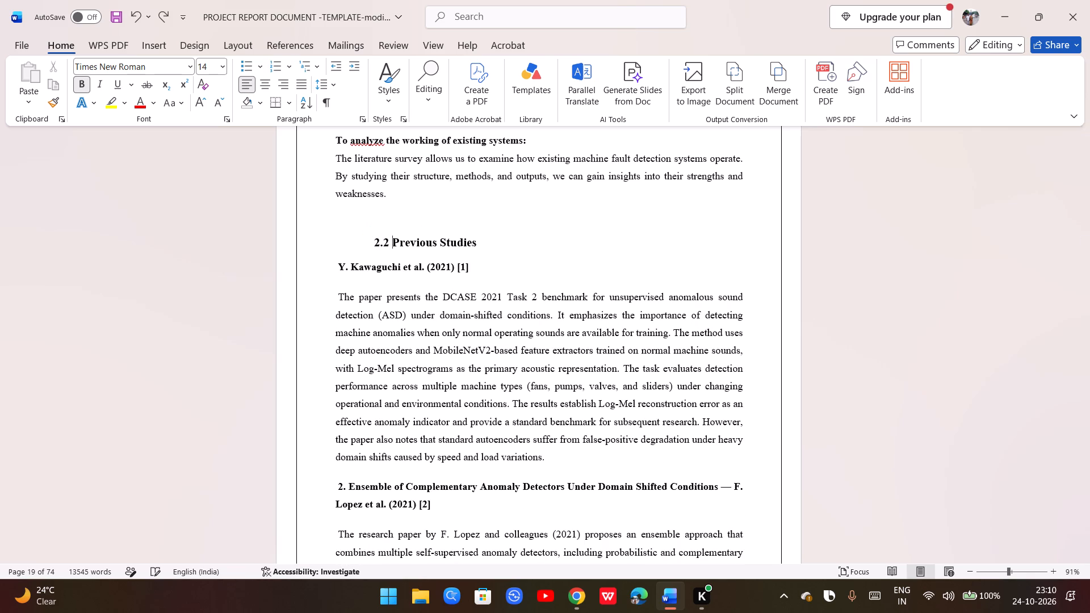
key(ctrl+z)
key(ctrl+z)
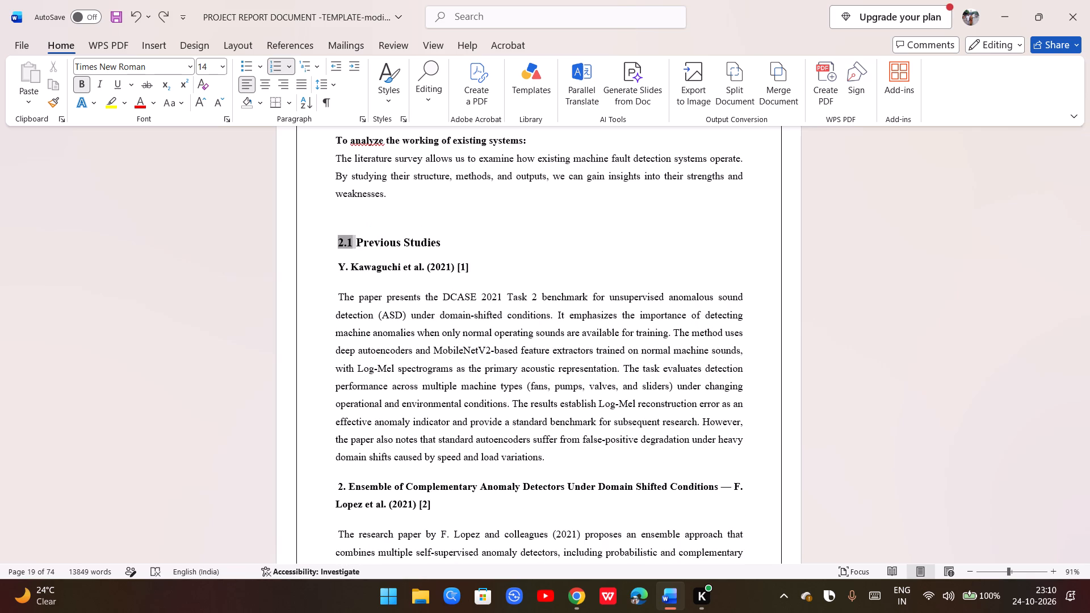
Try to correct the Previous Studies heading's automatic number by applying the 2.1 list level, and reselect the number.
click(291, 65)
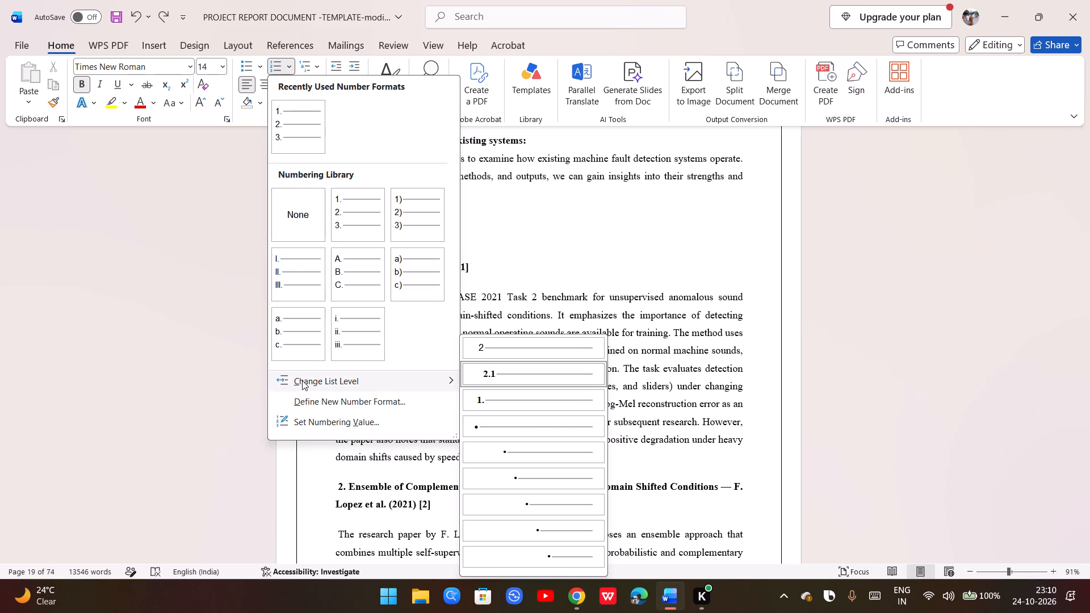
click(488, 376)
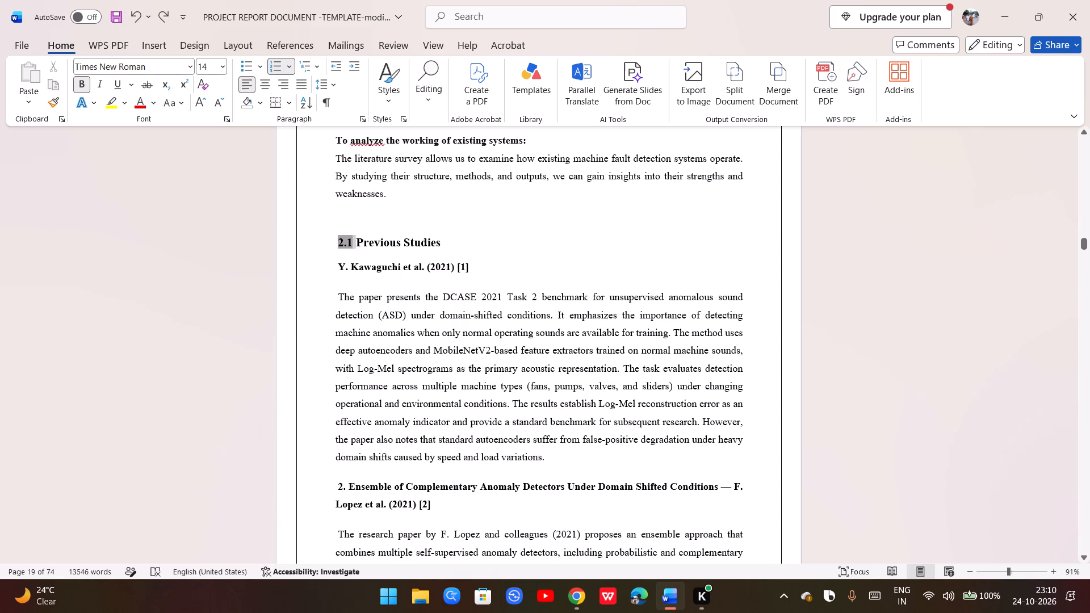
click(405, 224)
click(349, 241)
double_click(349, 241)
Examine the section and subsection numbers in Chapter 2, from the Introduction heading through Purpose of the Literature Survey to Previous Studies.
scroll(349, 241, up, 15)
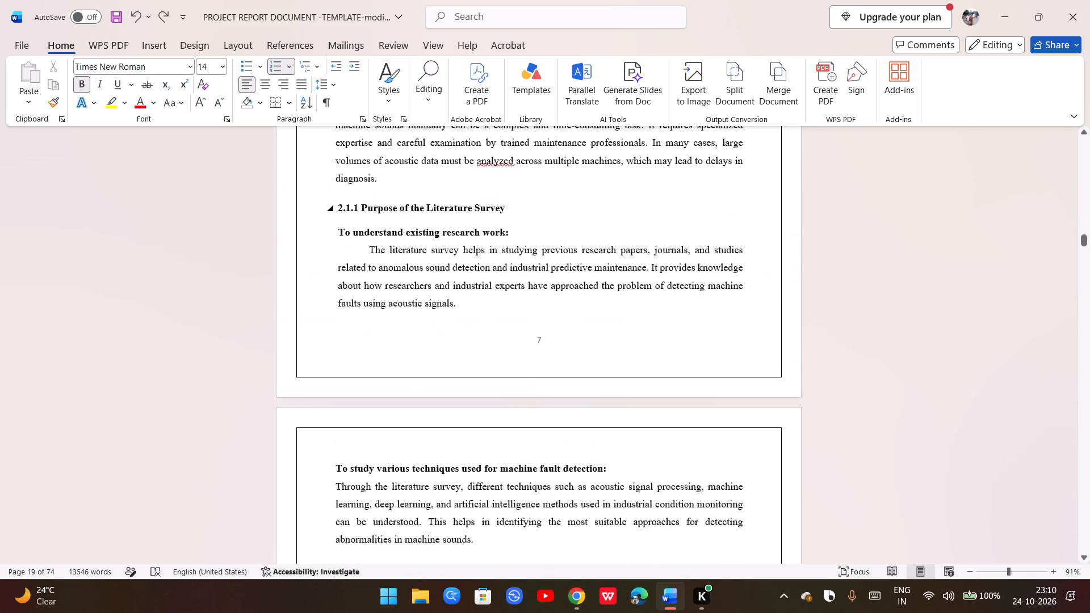
scroll(345, 236, up, 10)
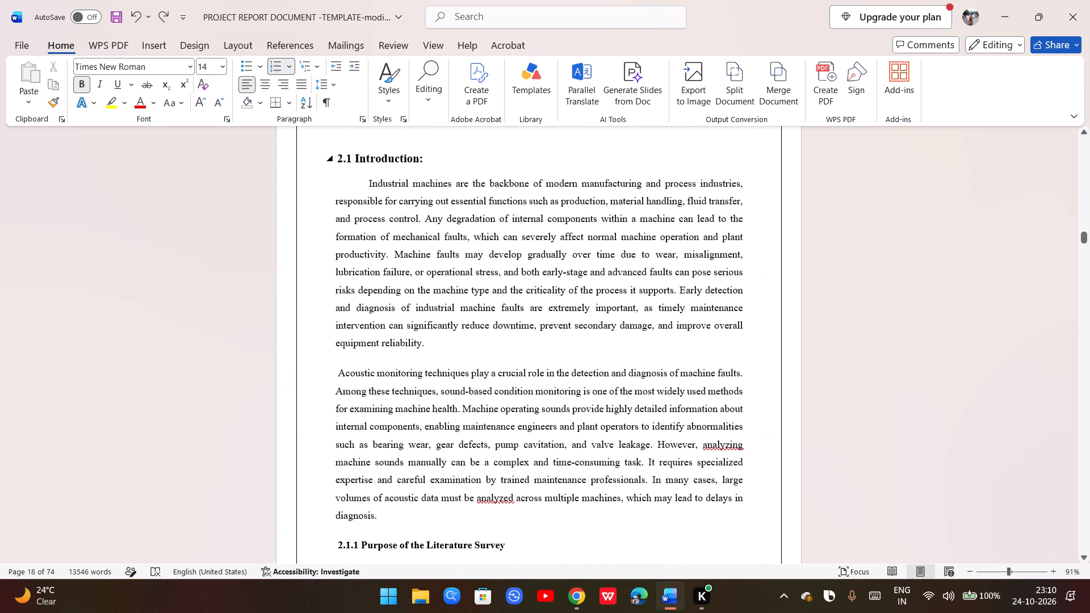
click(339, 160)
scroll(353, 209, down, 2)
click(347, 478)
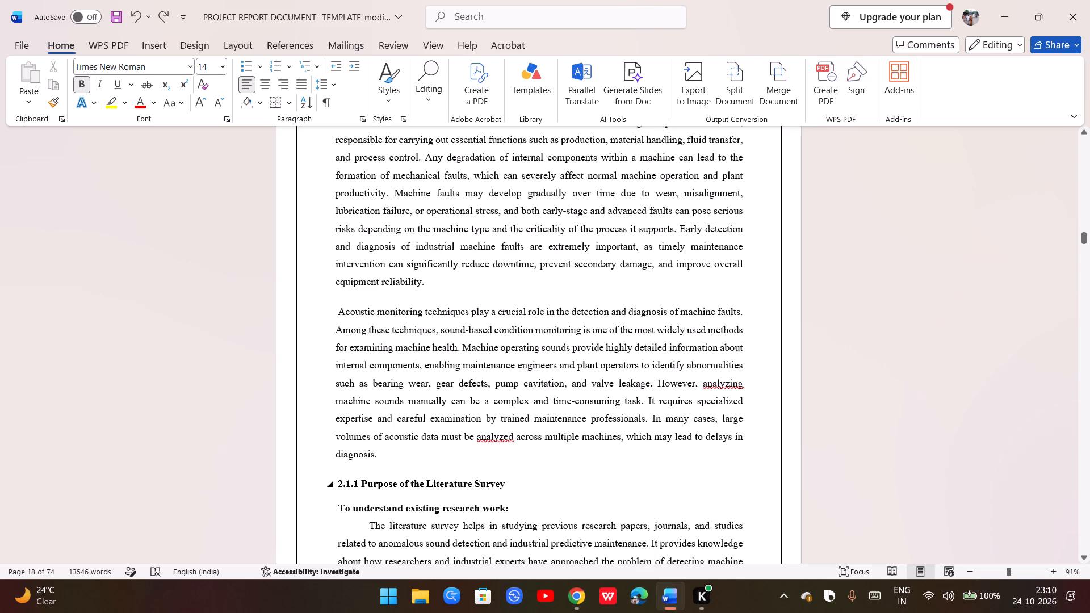
click(341, 483)
scroll(371, 460, down, 17)
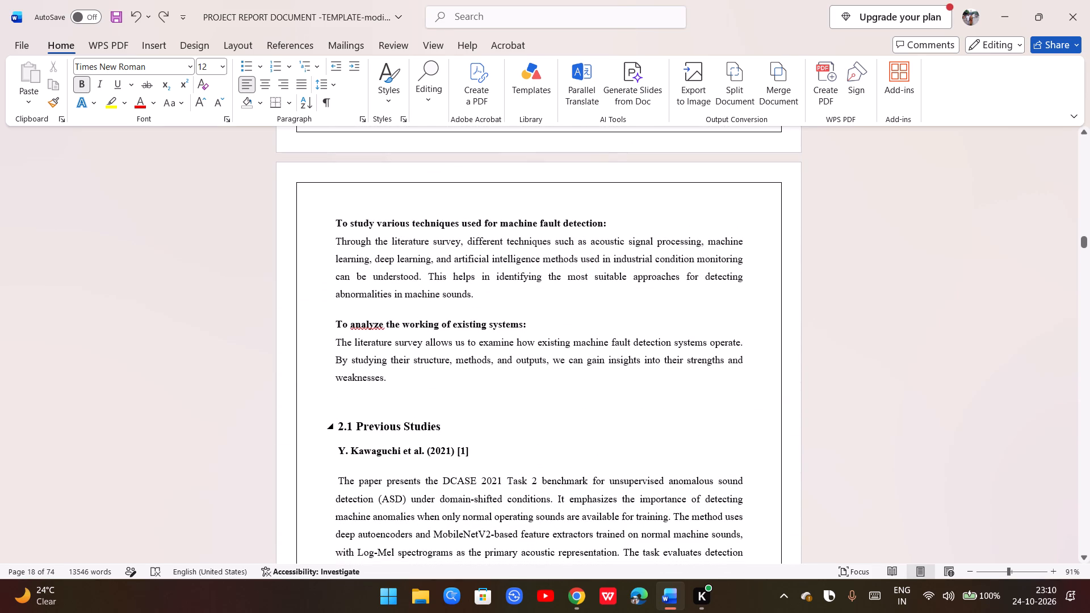
click(342, 427)
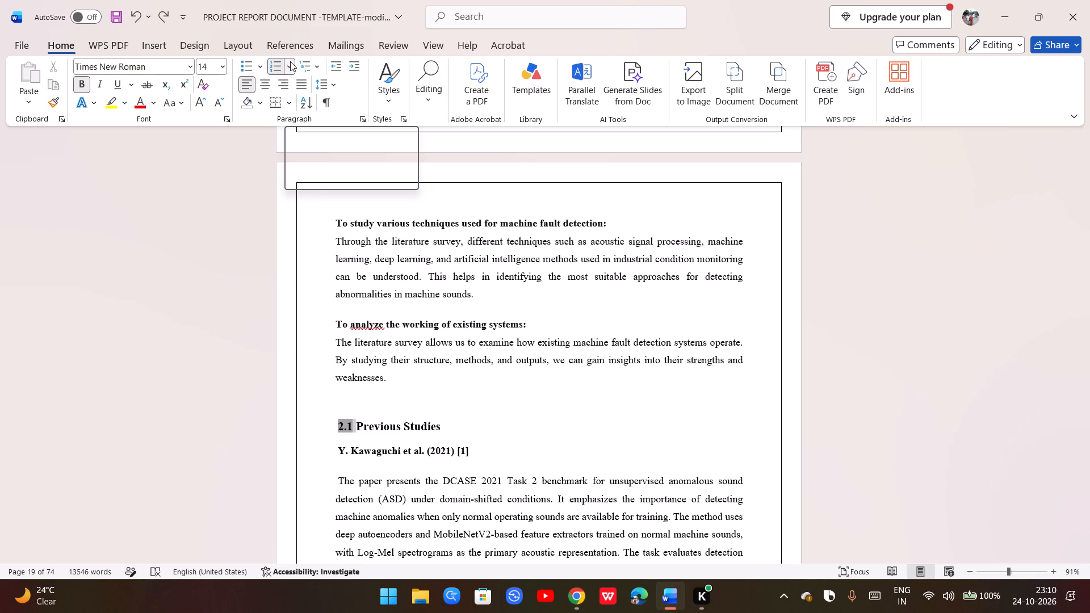
click(418, 343)
scroll(418, 343, up, 11)
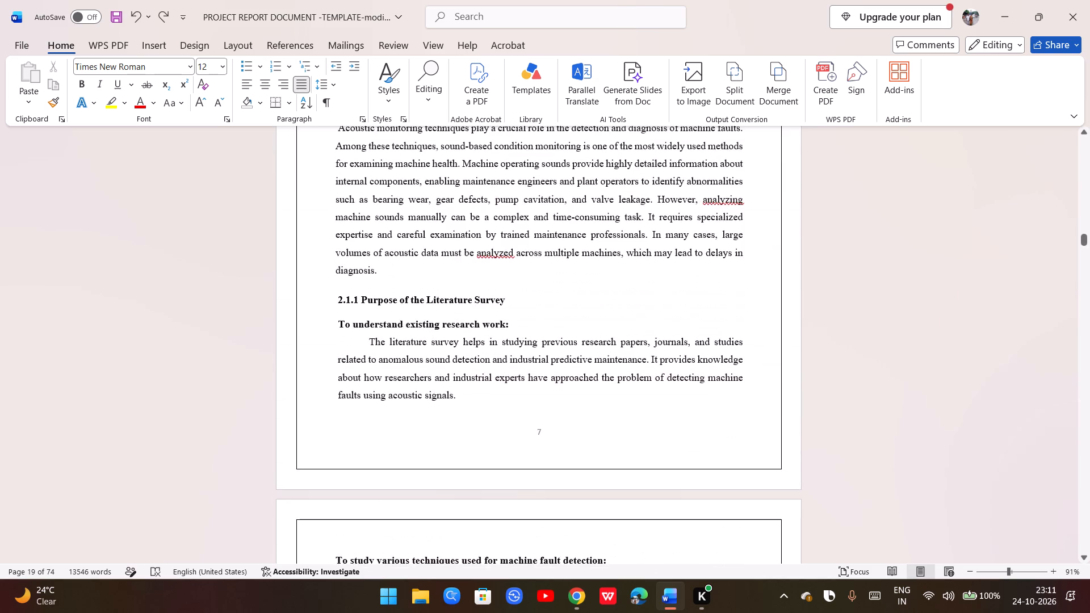
scroll(417, 342, up, 10)
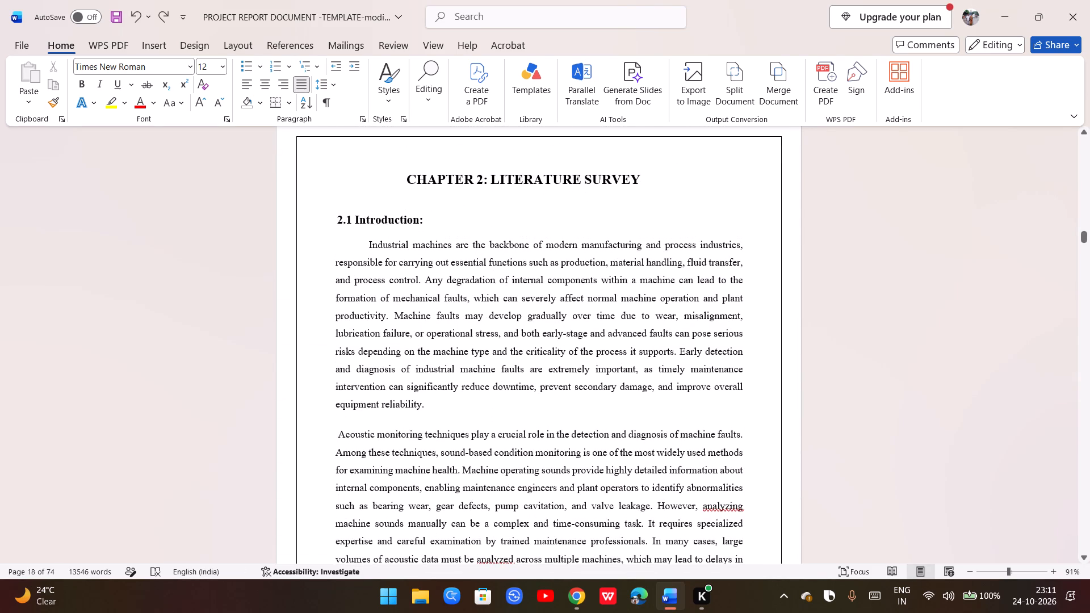
scroll(376, 262, down, 20)
scroll(376, 262, down, 2)
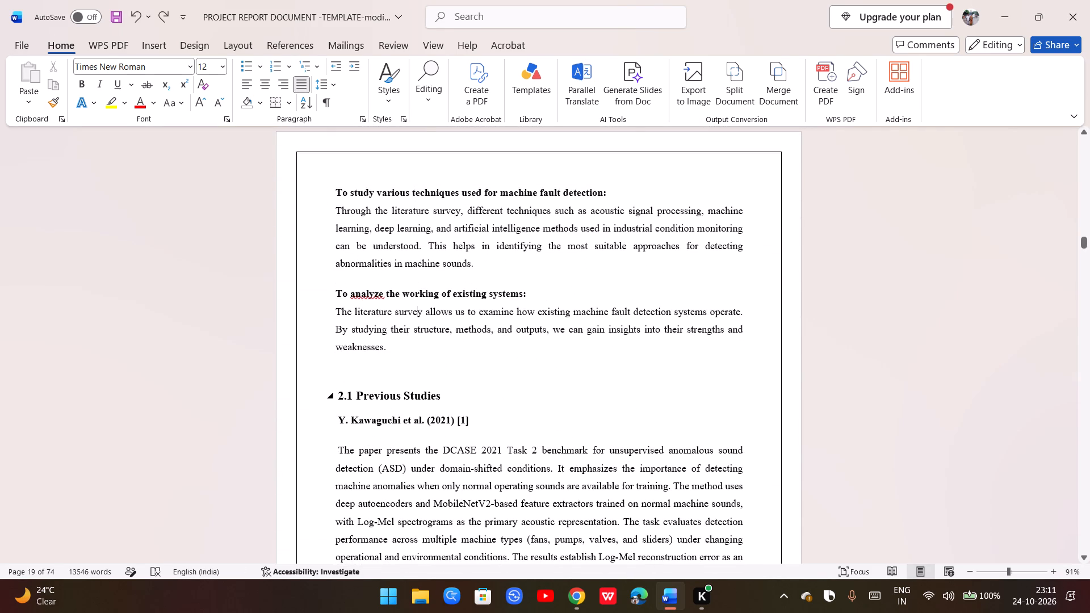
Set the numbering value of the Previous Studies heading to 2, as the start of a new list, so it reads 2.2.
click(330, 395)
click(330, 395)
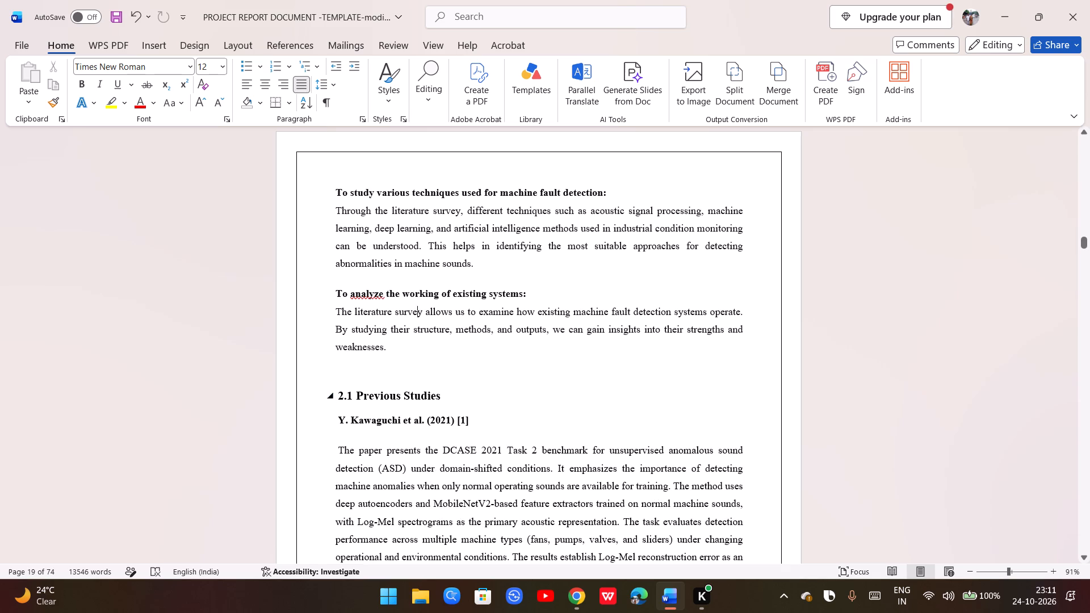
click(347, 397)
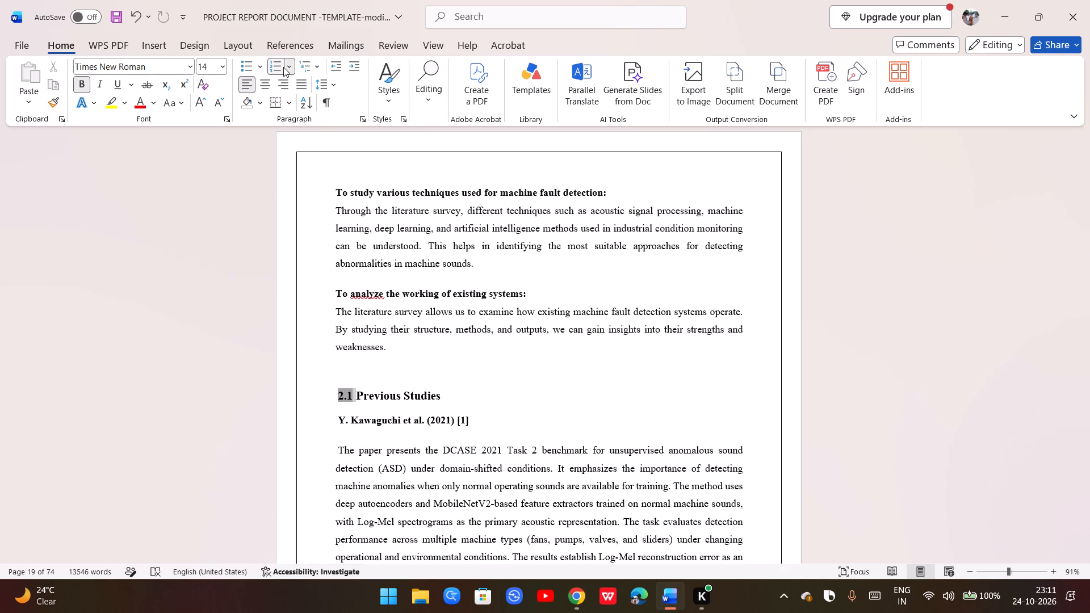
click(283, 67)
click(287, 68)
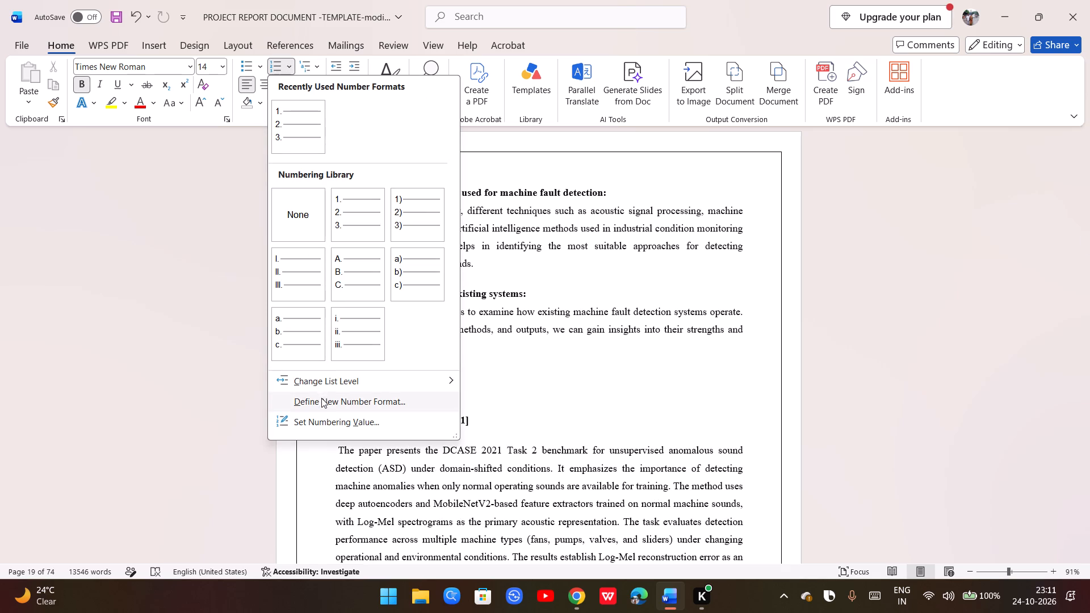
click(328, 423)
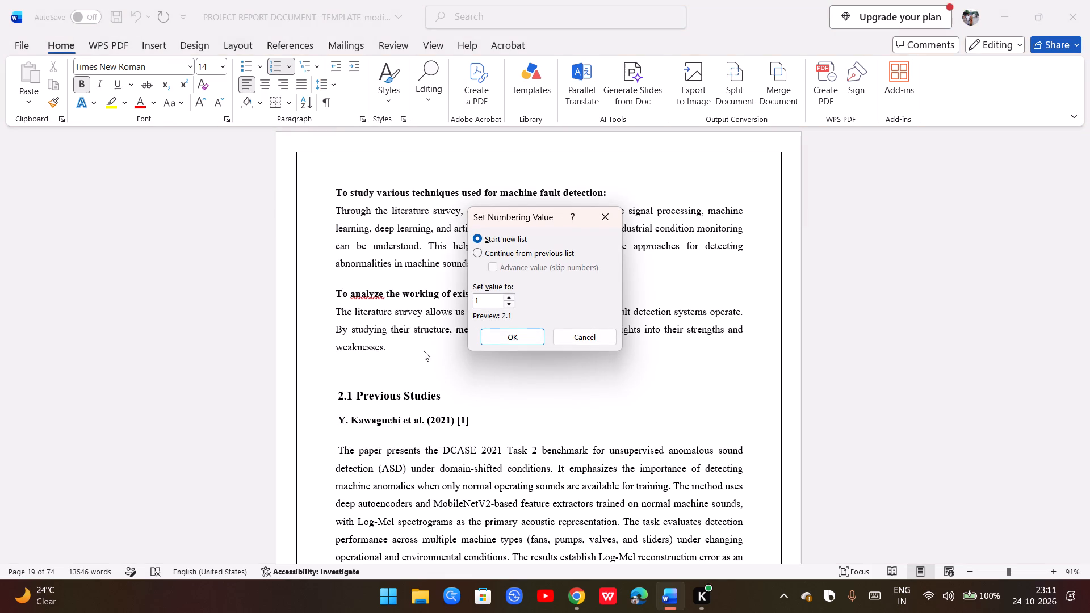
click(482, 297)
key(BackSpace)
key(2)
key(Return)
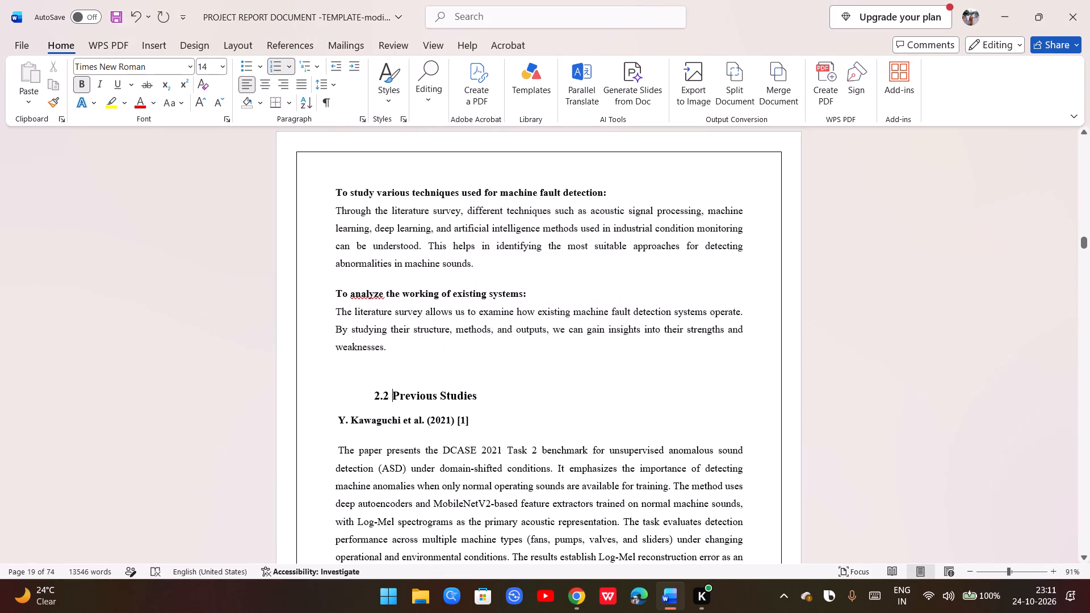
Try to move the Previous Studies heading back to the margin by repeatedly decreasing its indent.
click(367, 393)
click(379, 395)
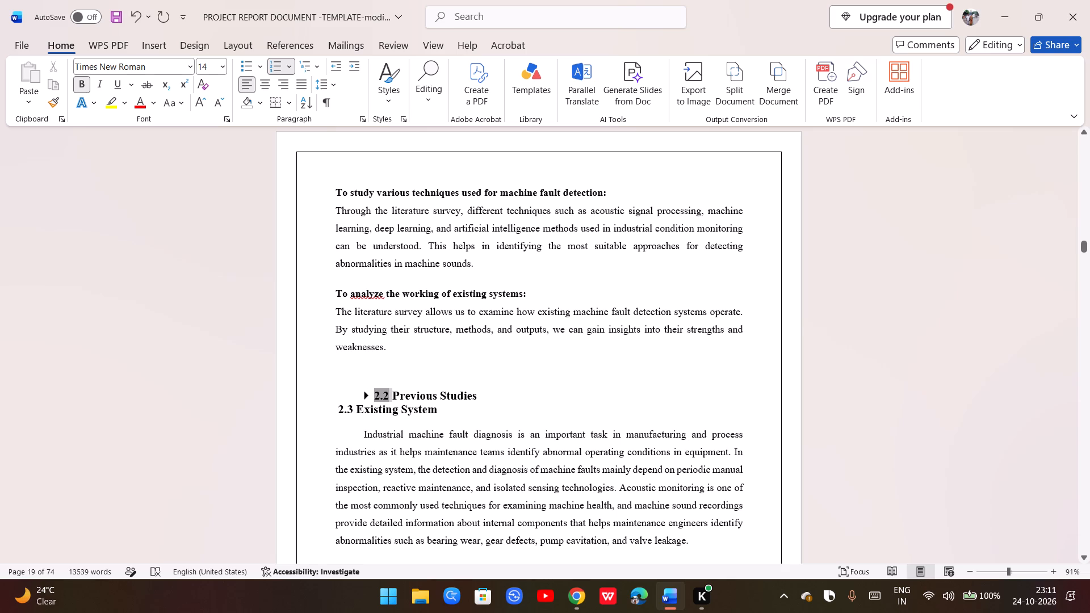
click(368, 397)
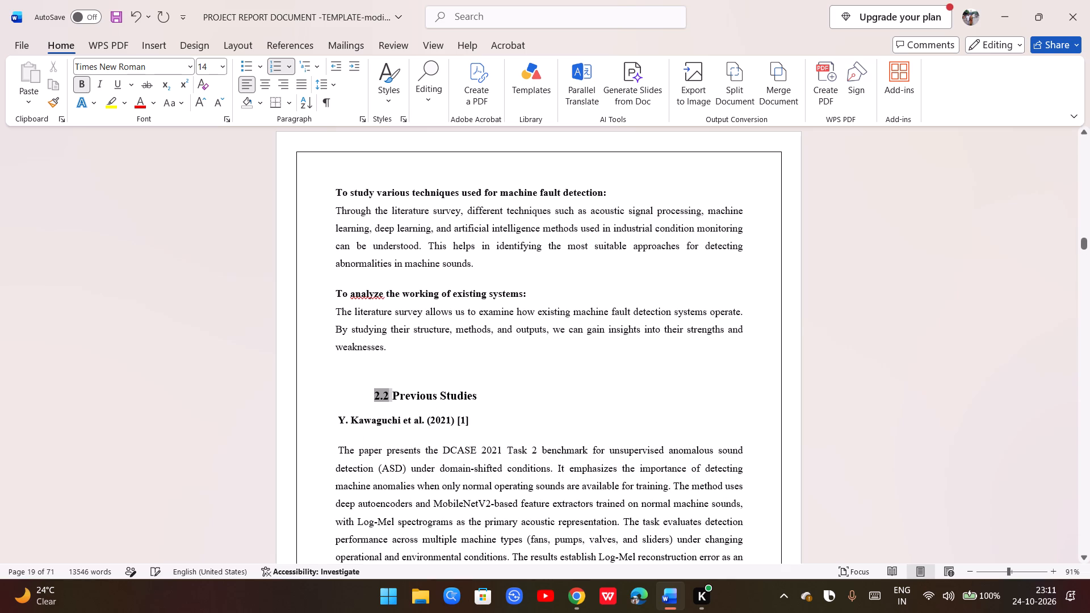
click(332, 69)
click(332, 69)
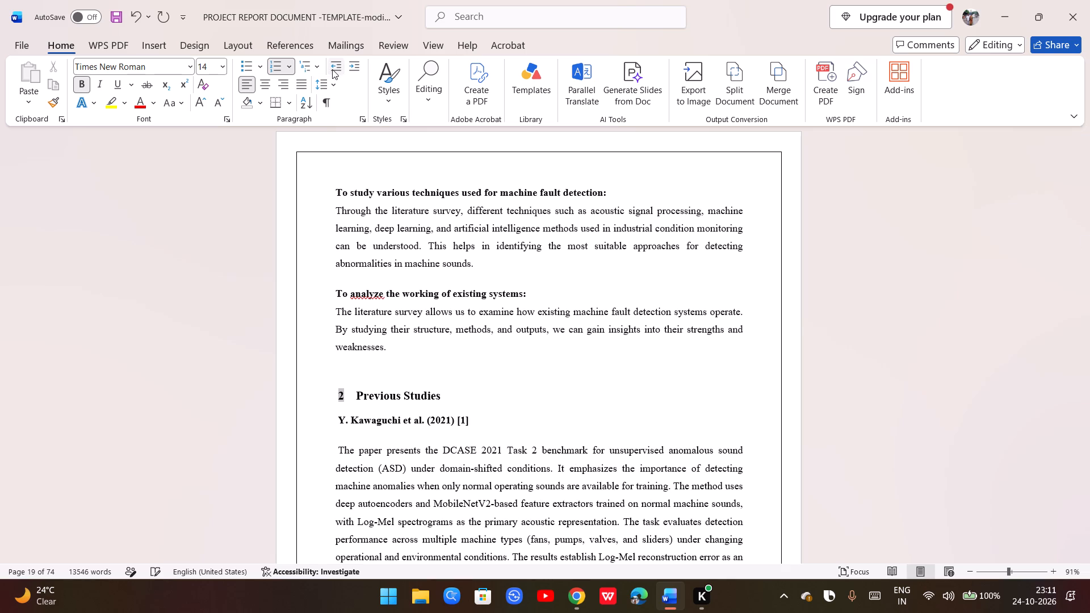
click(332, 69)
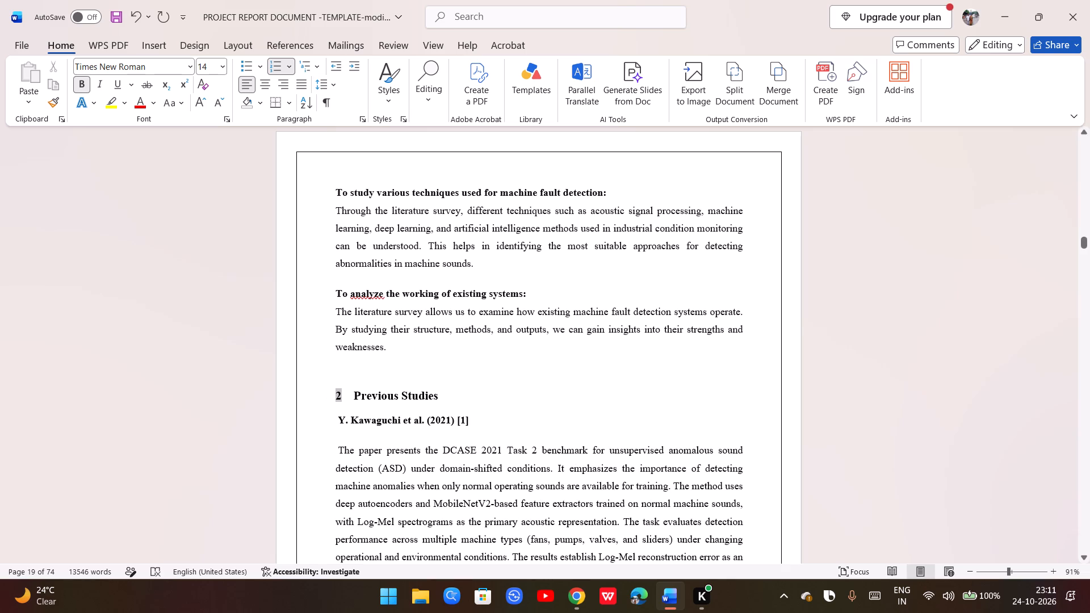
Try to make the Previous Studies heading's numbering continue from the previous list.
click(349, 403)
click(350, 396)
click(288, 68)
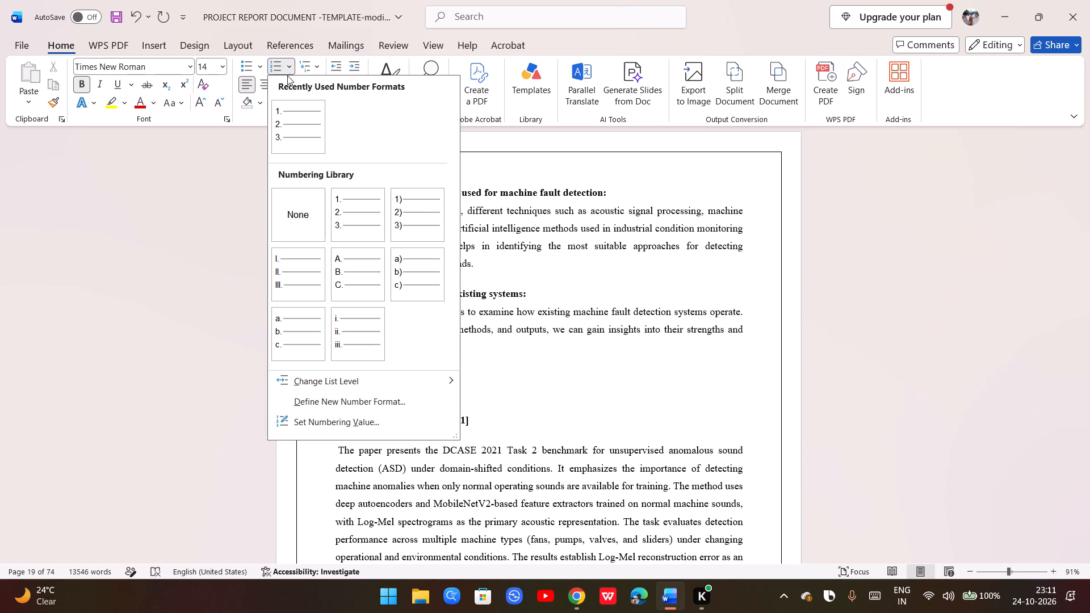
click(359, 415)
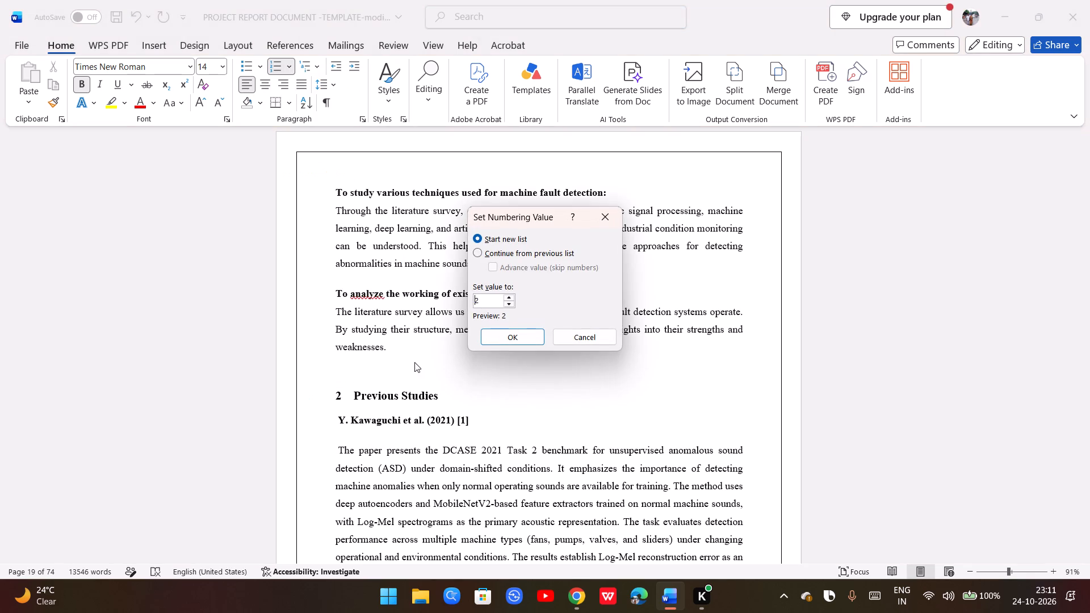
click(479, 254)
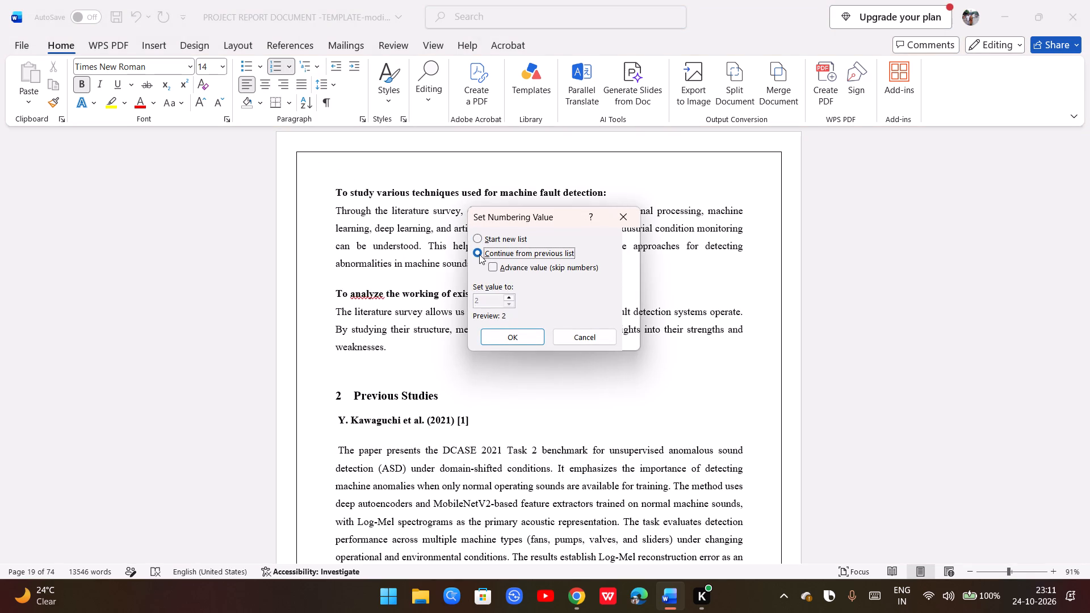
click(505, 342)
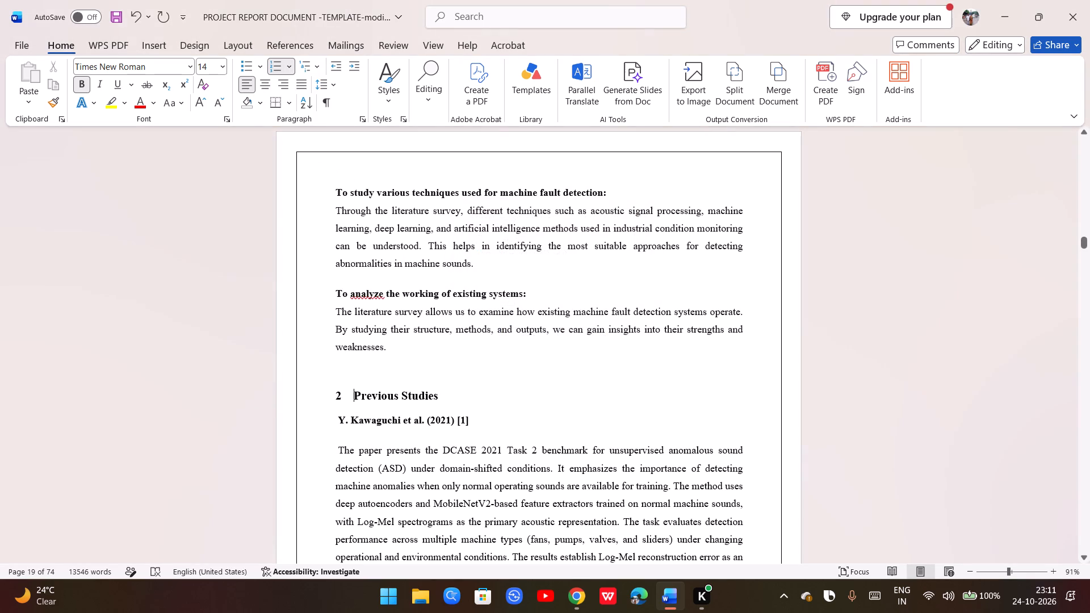
Delete the automatic number of the Previous Studies heading and enter 2.2 with a space before the title as plain text.
key(BackSpace)
key(BackSpace)
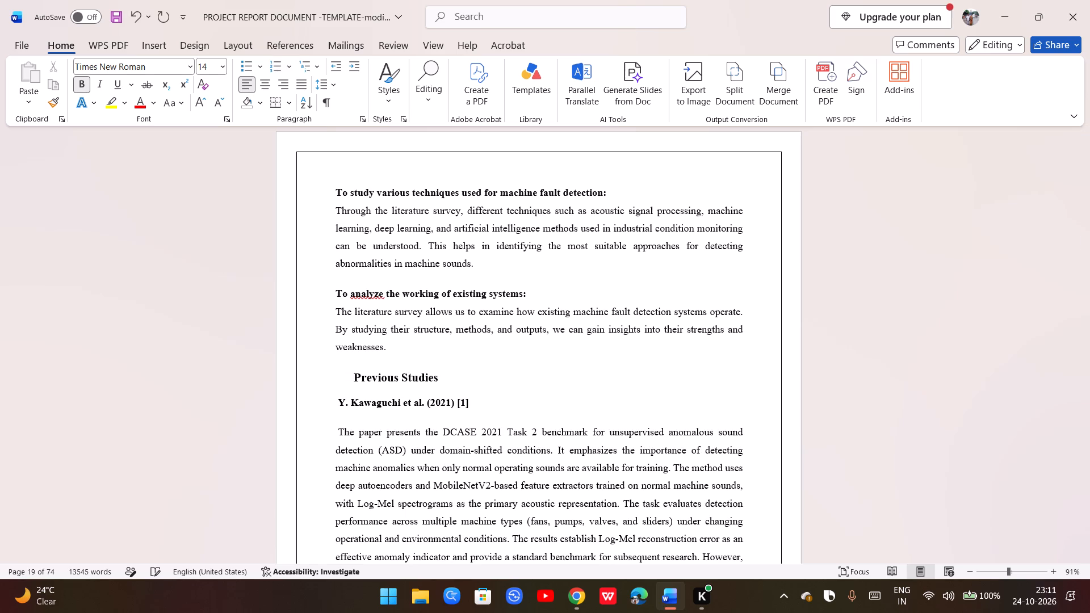
text(2.2)
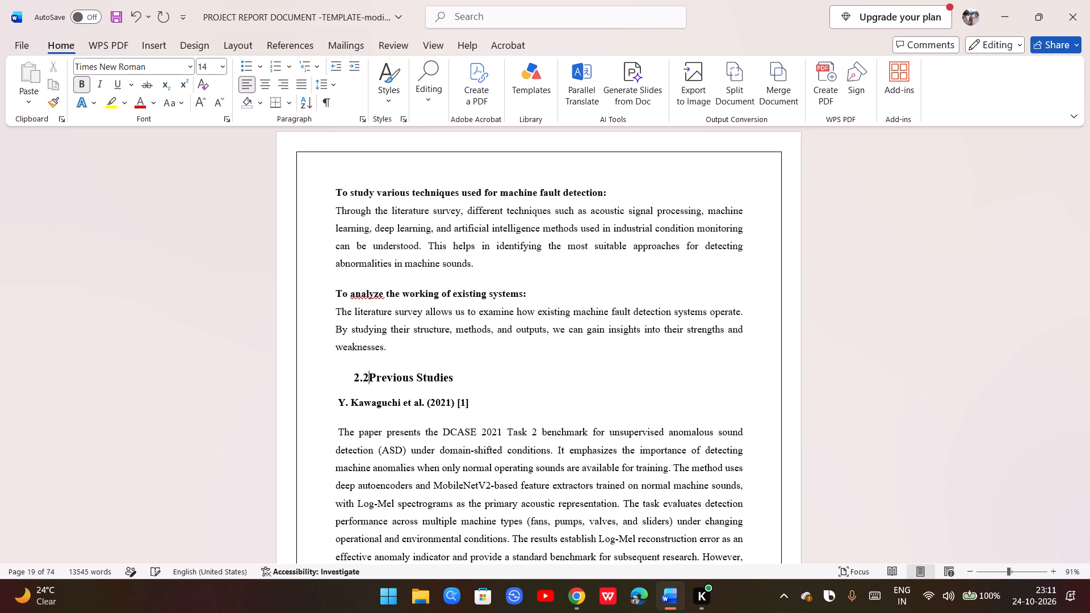
key(Return)
key(BackSpace)
key(space)
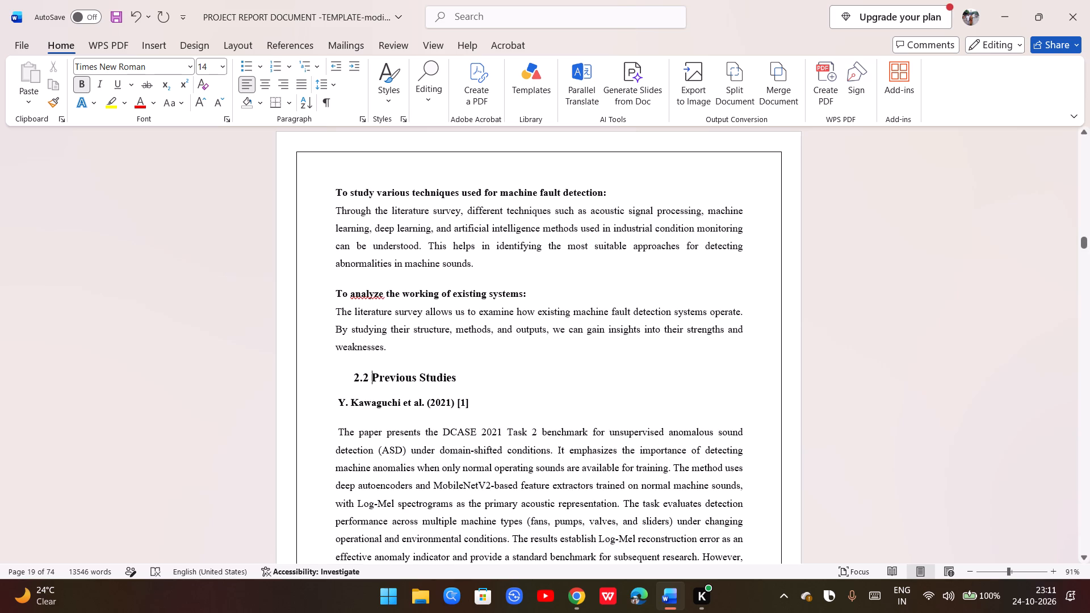
Decrease the indent of the 2.2 Previous Studies heading so it lines up with the subheading below.
click(350, 381)
click(350, 381)
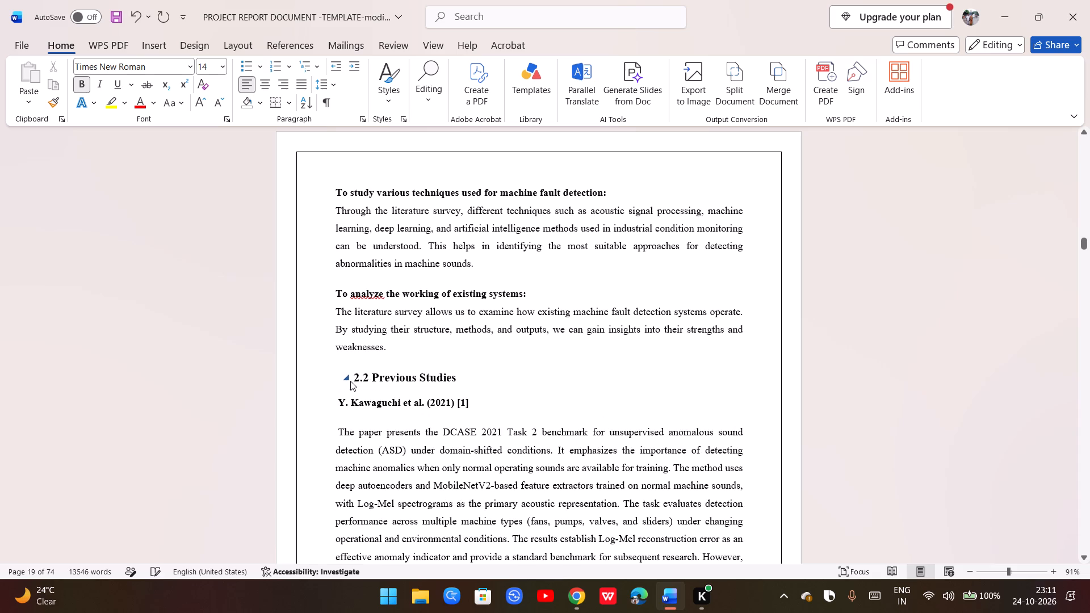
click(361, 379)
click(357, 376)
click(337, 66)
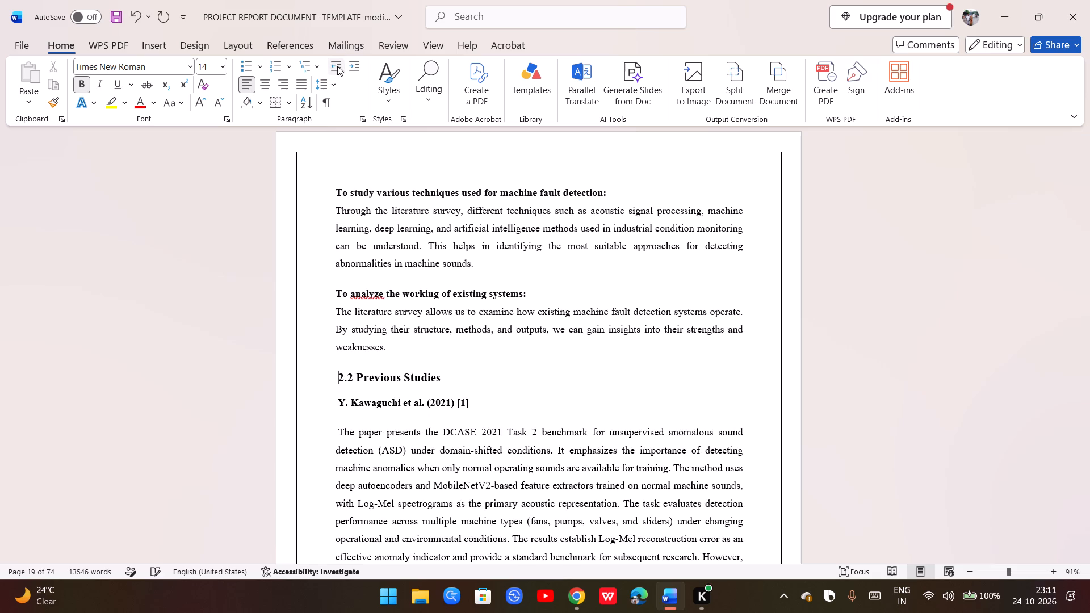
Compare the heading formats of 2.2 Previous Studies and its first two studies with those in section 2.1.
scroll(375, 423, down, 4)
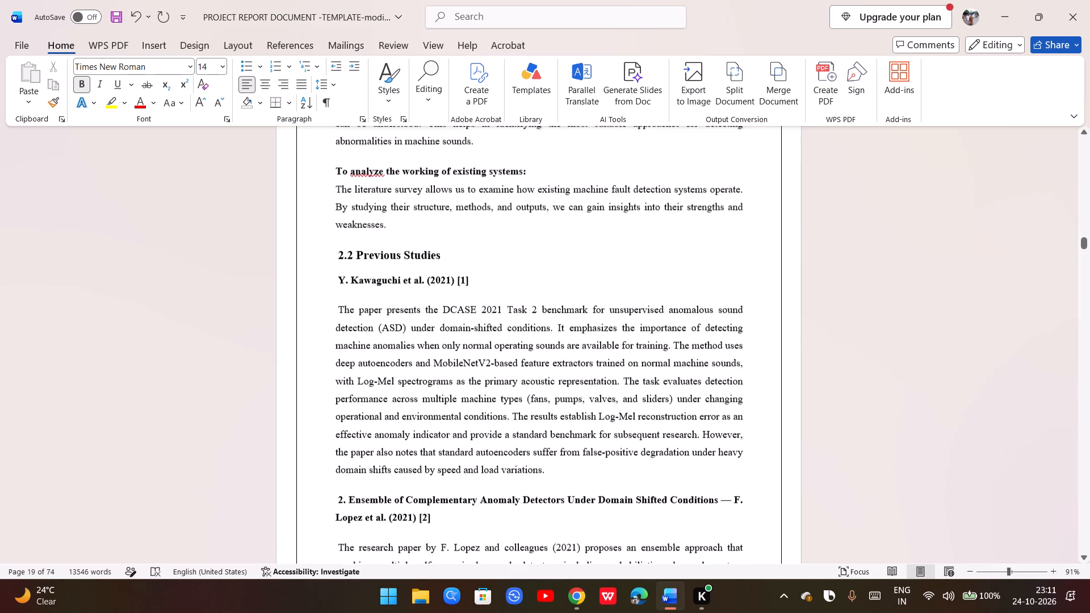
scroll(375, 421, down, 3)
click(337, 406)
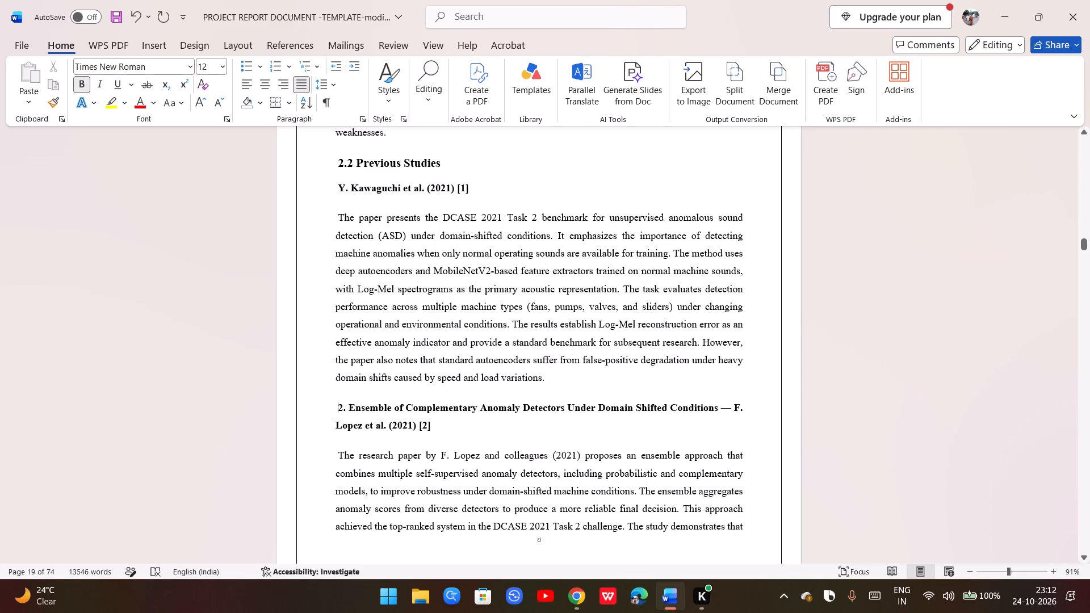
scroll(392, 310, down, 1)
scroll(391, 292, up, 3)
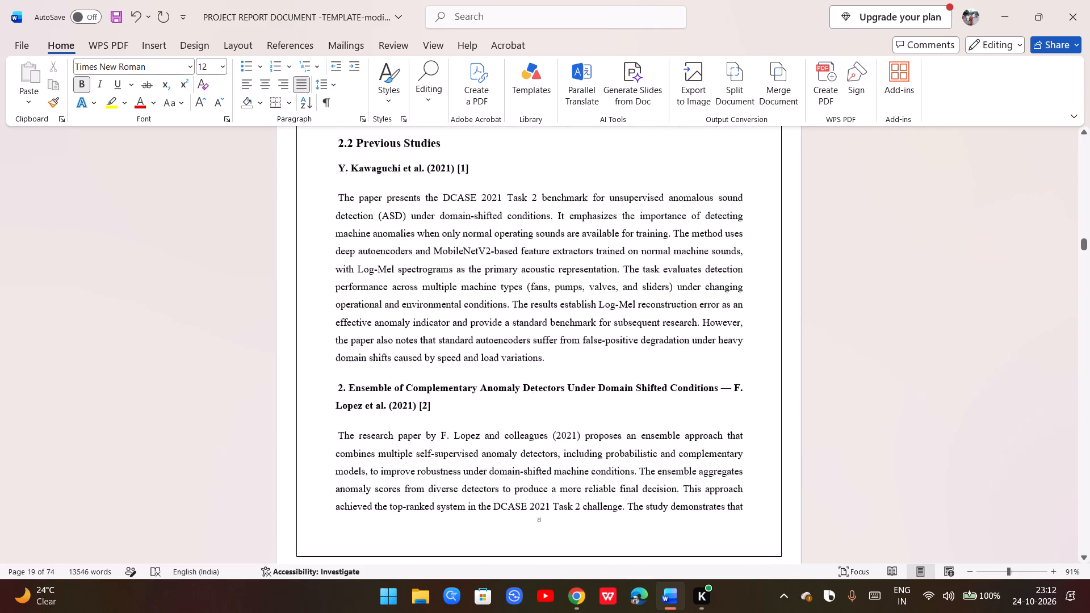
scroll(391, 292, up, 18)
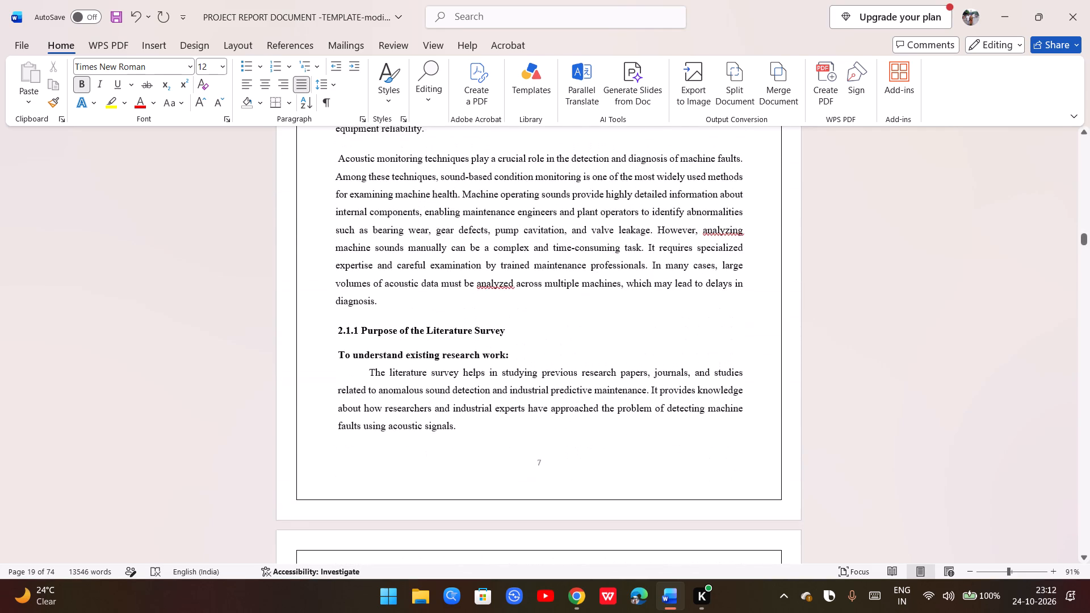
scroll(391, 292, up, 10)
Review the numbered study titles [1] to [10] in Previous Studies and the numbered subheadings under 2.3 Existing System.
scroll(391, 292, down, 6)
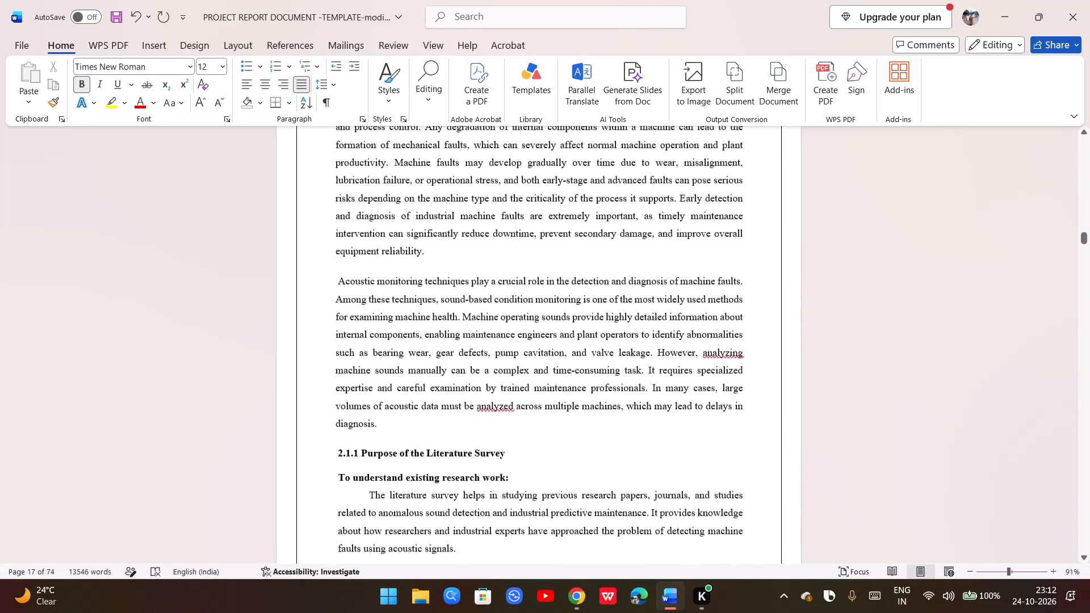
scroll(391, 292, down, 19)
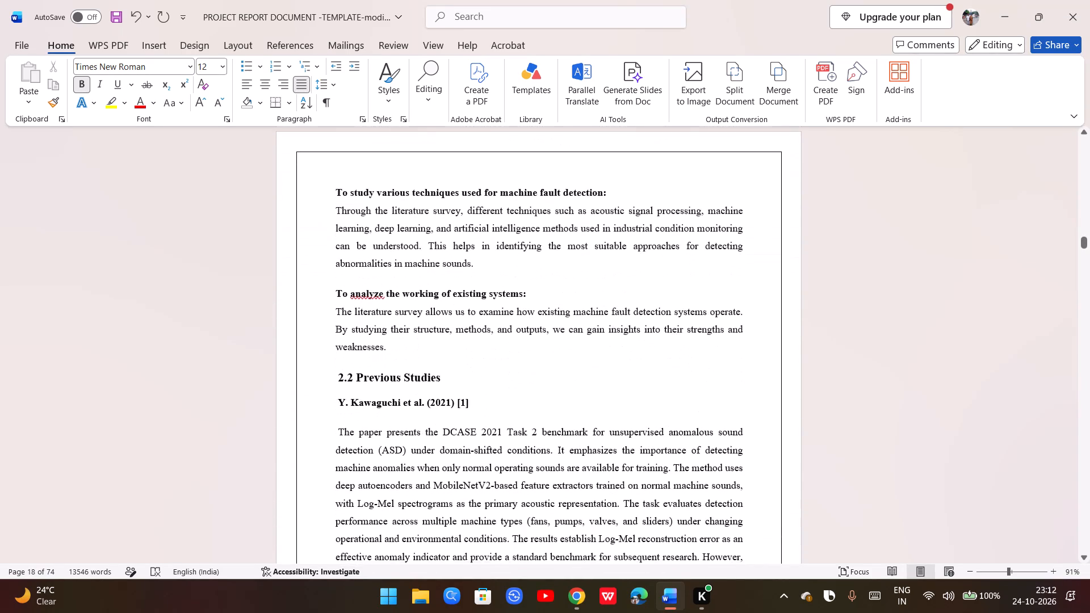
scroll(391, 292, down, 18)
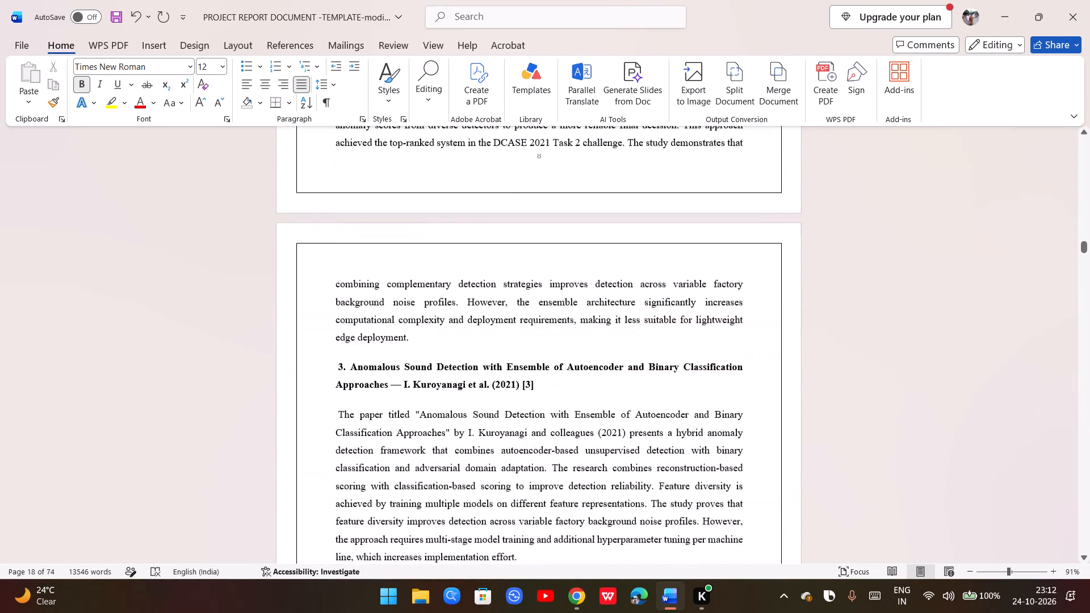
scroll(391, 292, down, 16)
scroll(391, 292, down, 5)
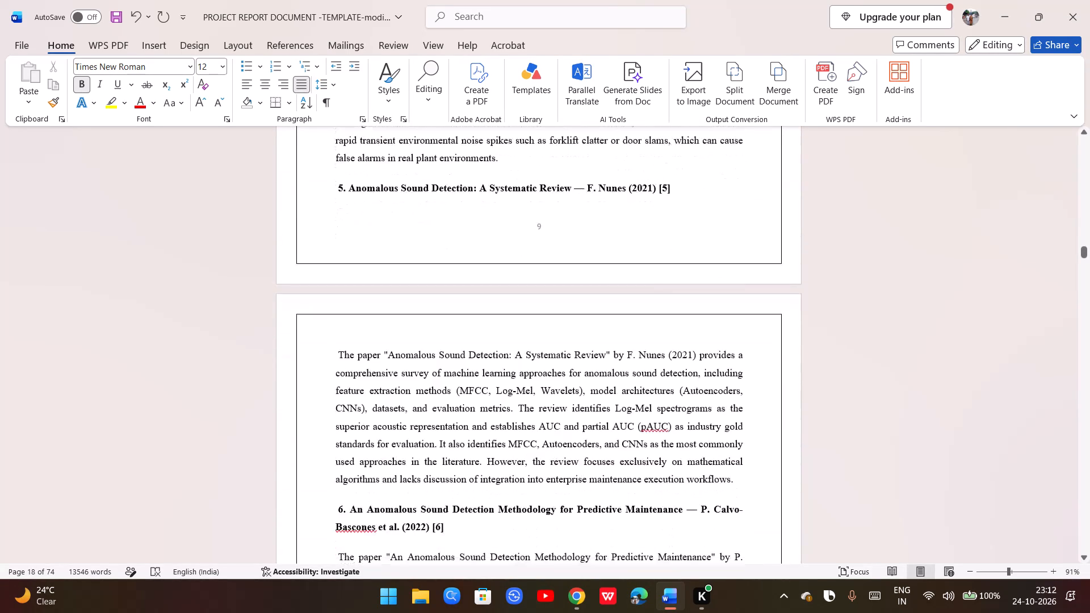
scroll(391, 292, down, 16)
scroll(391, 292, down, 5)
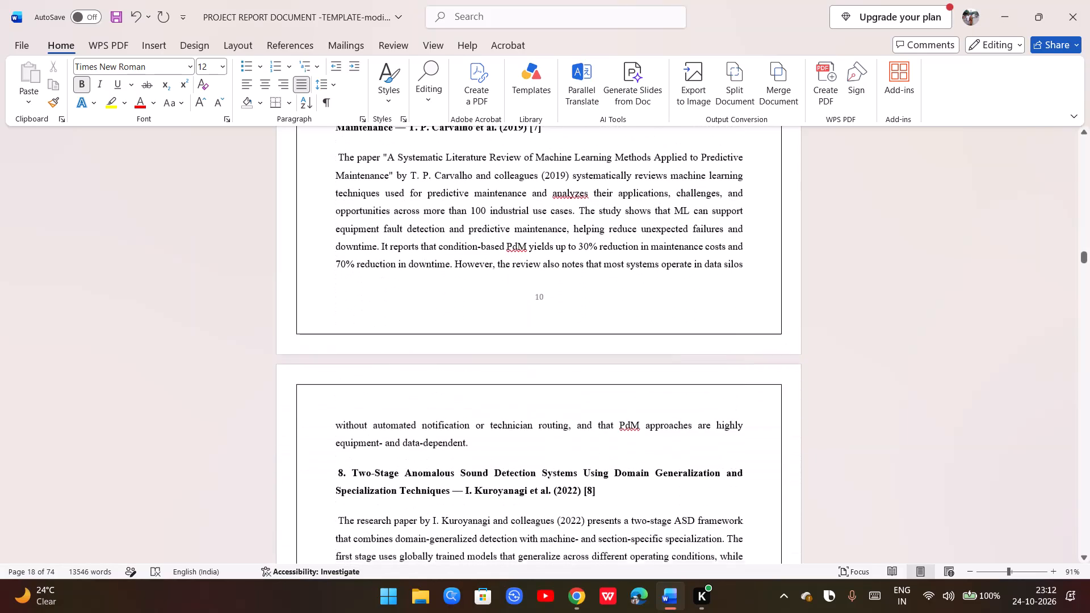
scroll(391, 292, down, 15)
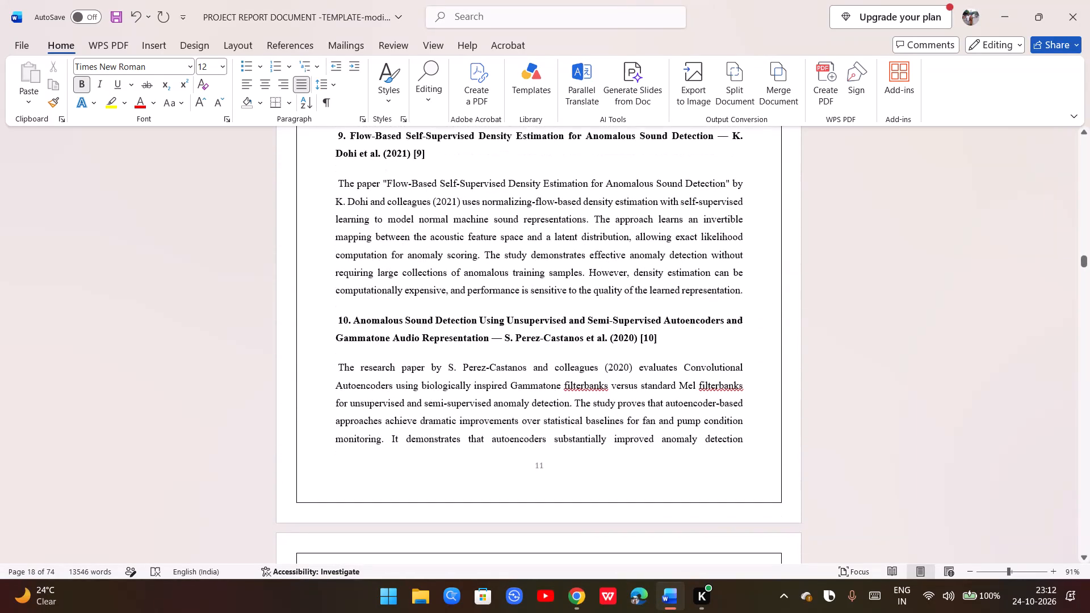
scroll(381, 296, down, 6)
scroll(356, 417, down, 3)
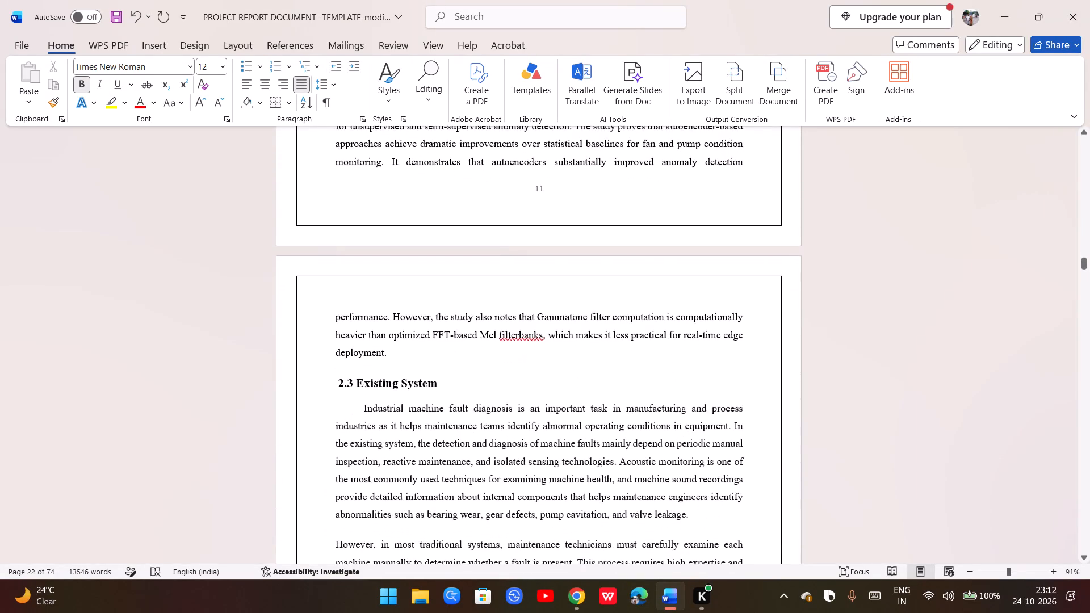
scroll(361, 409, down, 12)
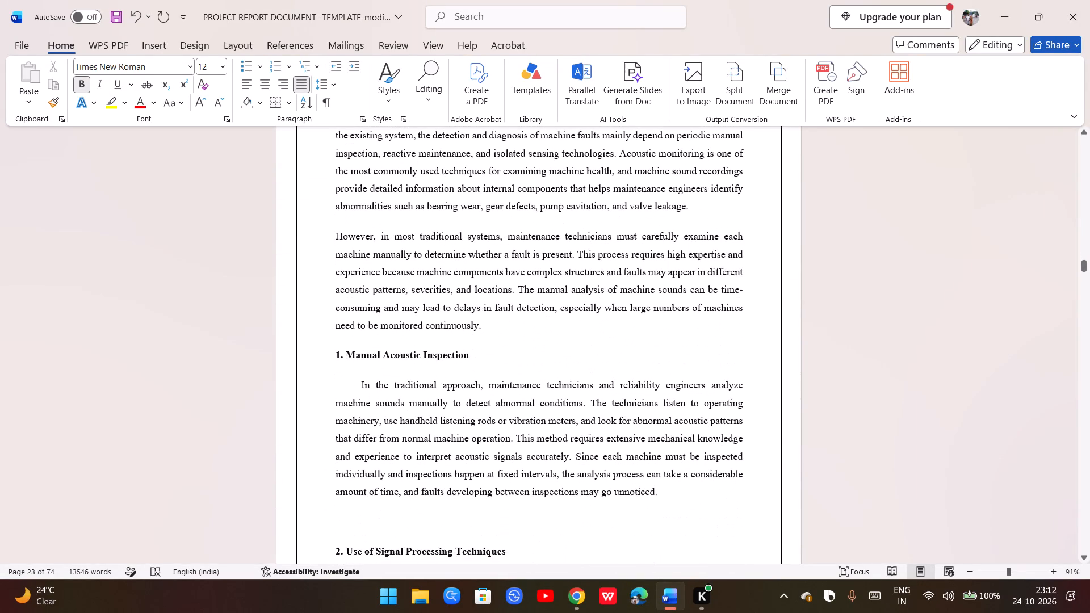
scroll(365, 393, down, 15)
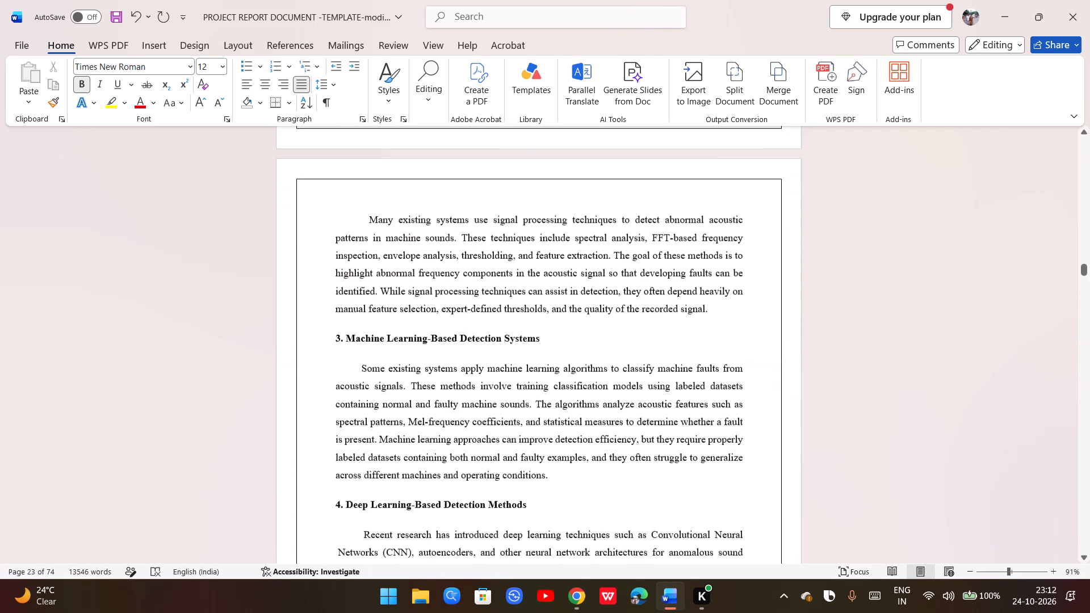
Recheck the study titles from 2.3 Existing System back to the start of 2.2 Previous Studies.
scroll(385, 363, up, 20)
scroll(385, 363, up, 11)
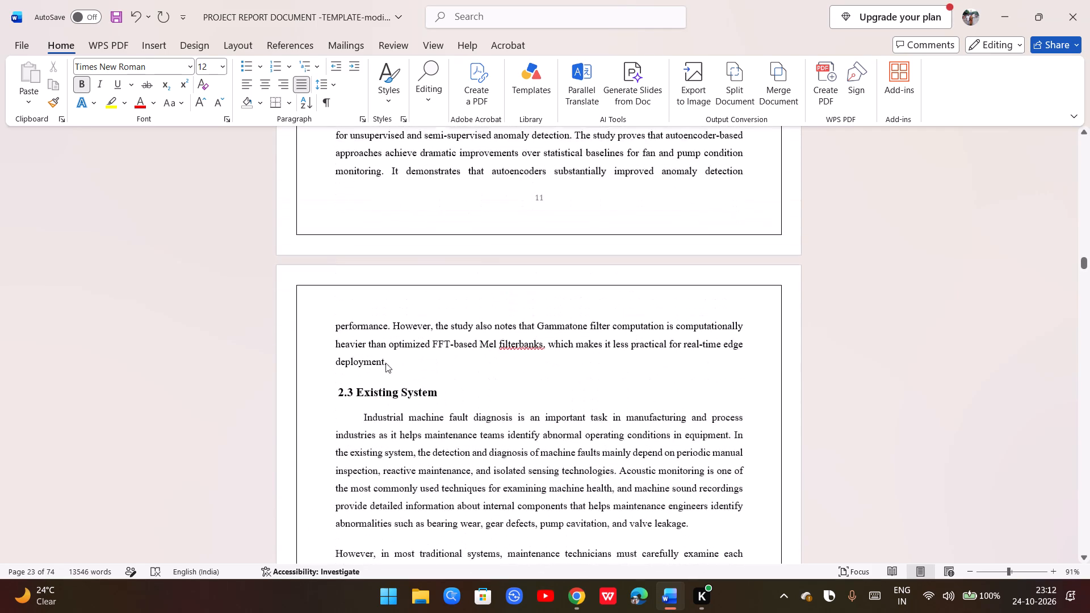
scroll(385, 363, up, 15)
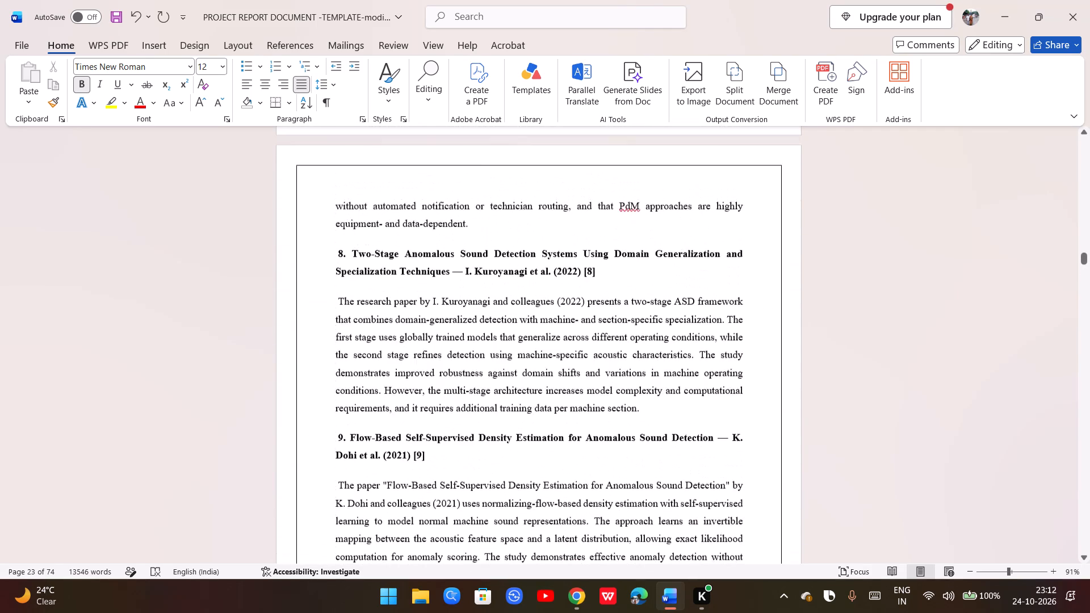
scroll(385, 363, up, 15)
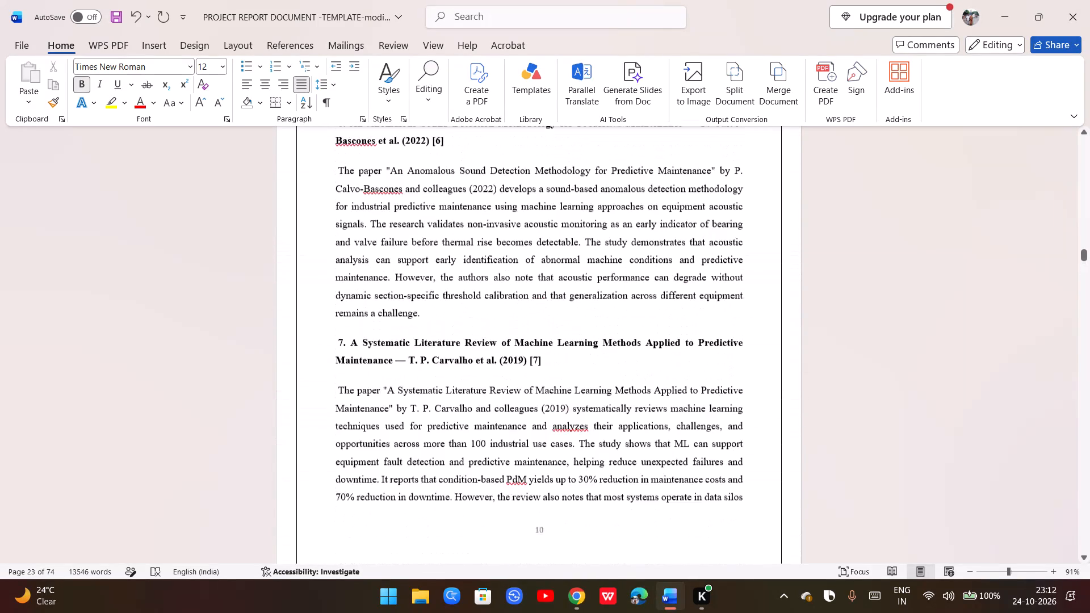
scroll(385, 363, up, 15)
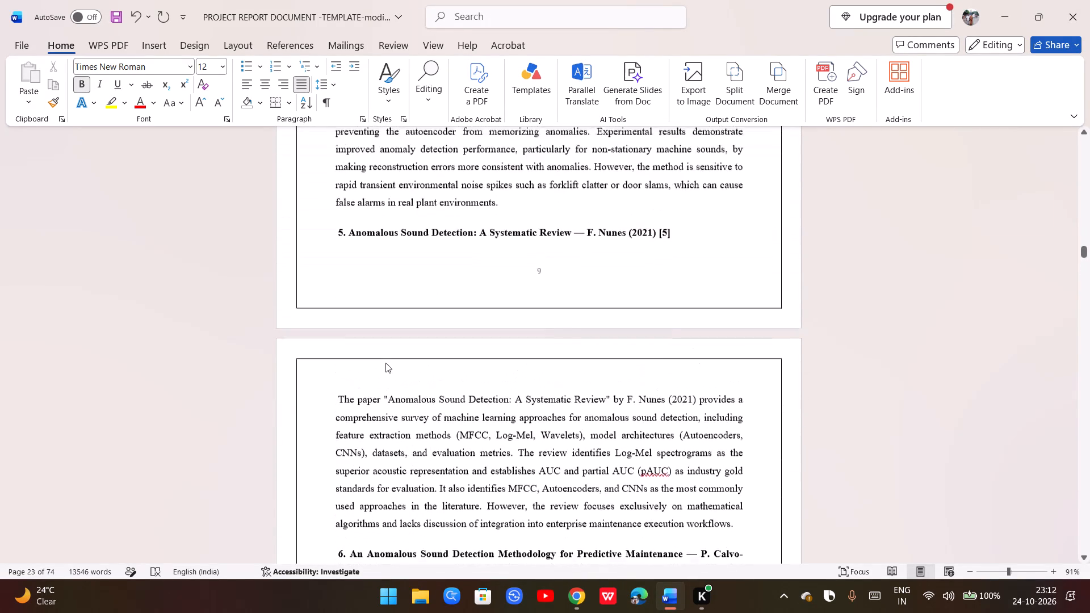
scroll(385, 363, up, 12)
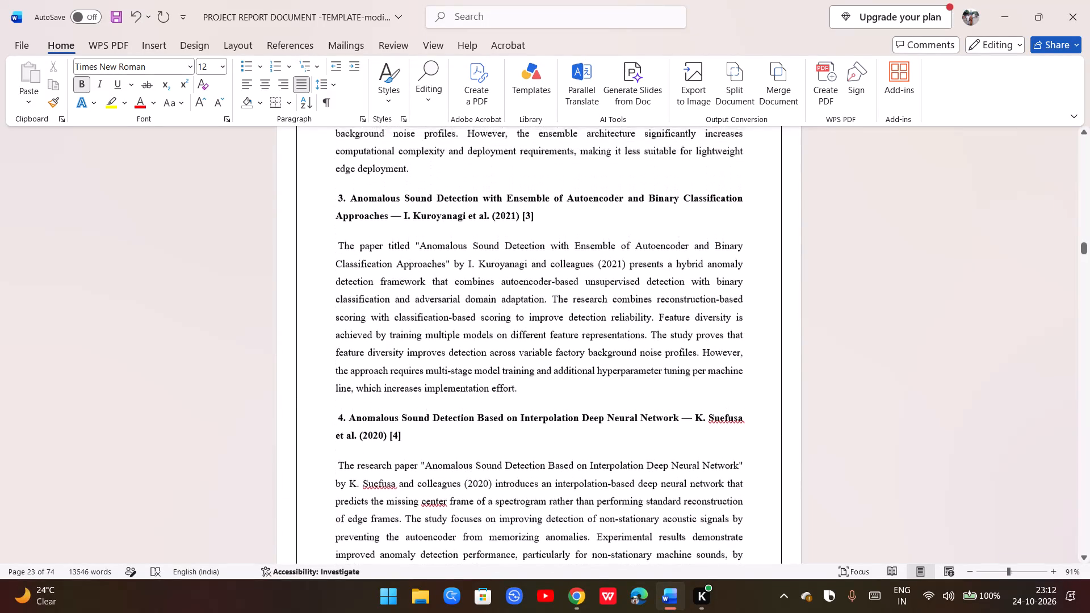
scroll(385, 363, up, 18)
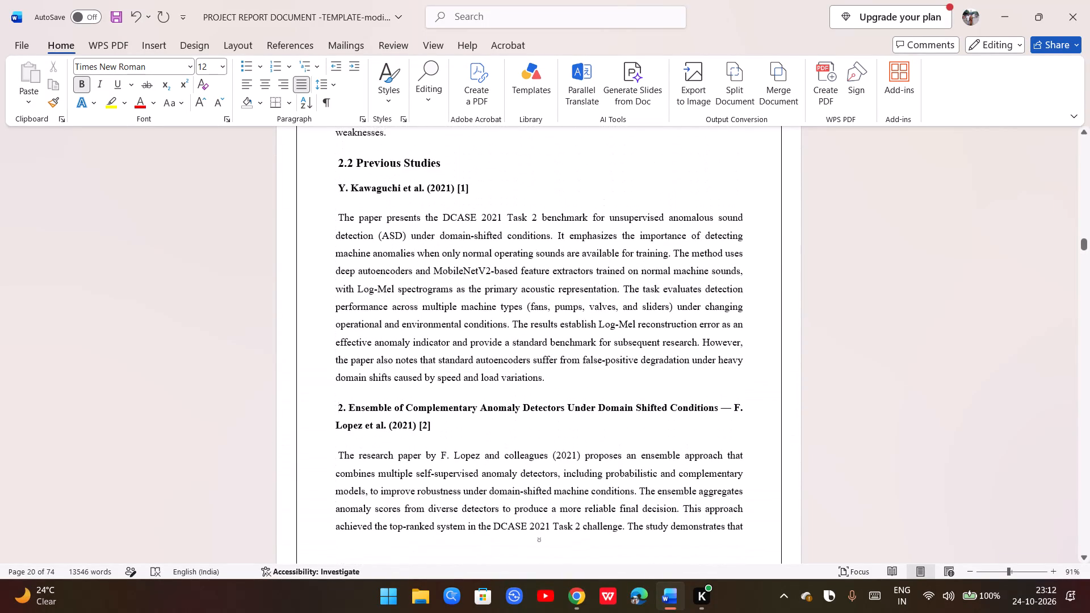
scroll(385, 363, up, 2)
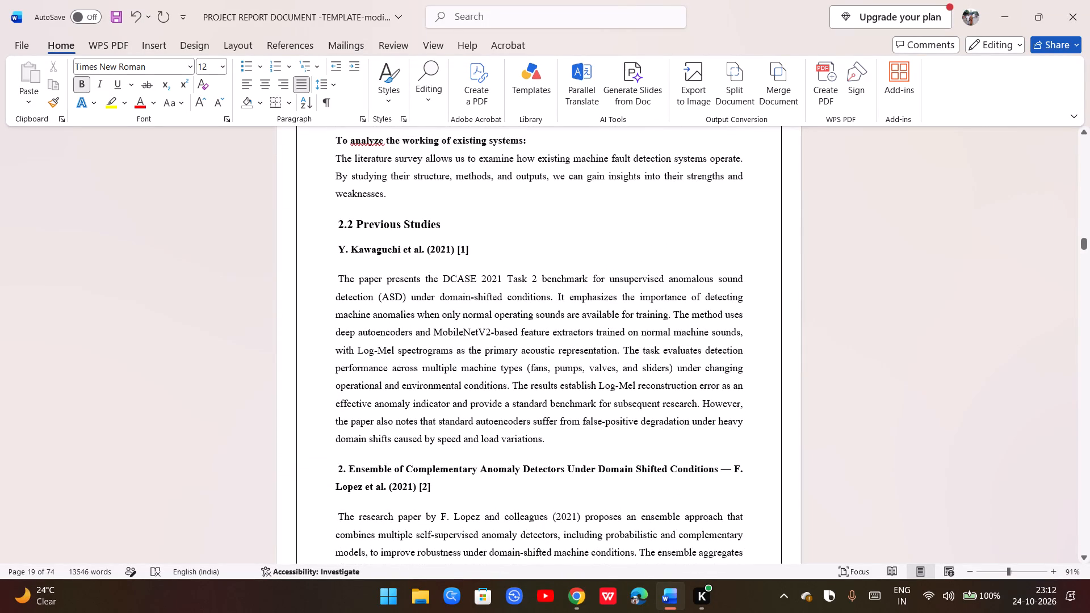
scroll(368, 276, up, 3)
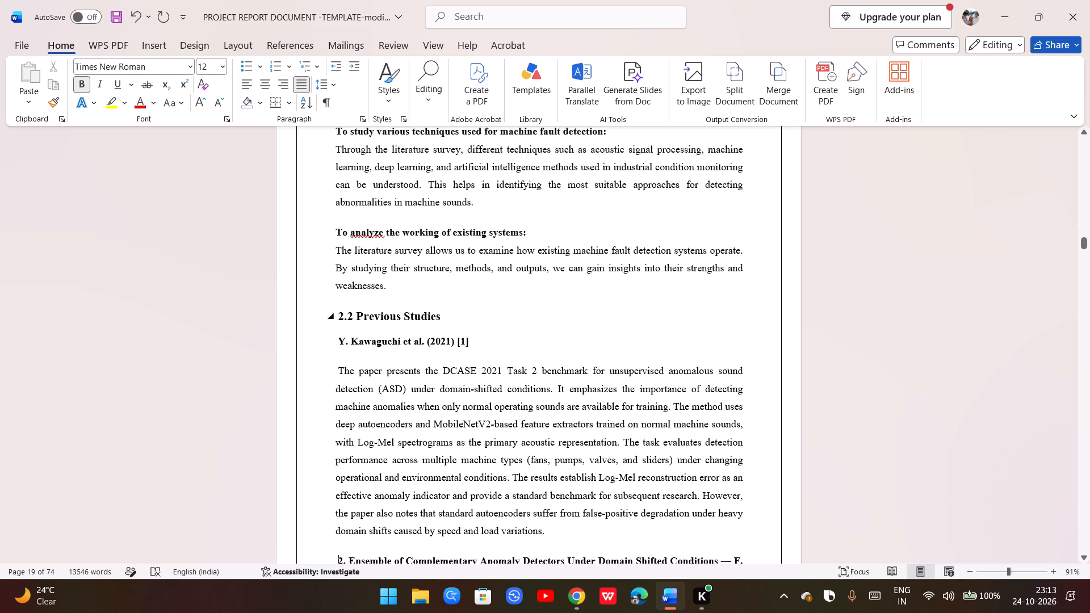
Insert the number 1. and a space before the author citation in the first study heading [1] under 2.2 Previous Studies.
scroll(387, 342, down, 7)
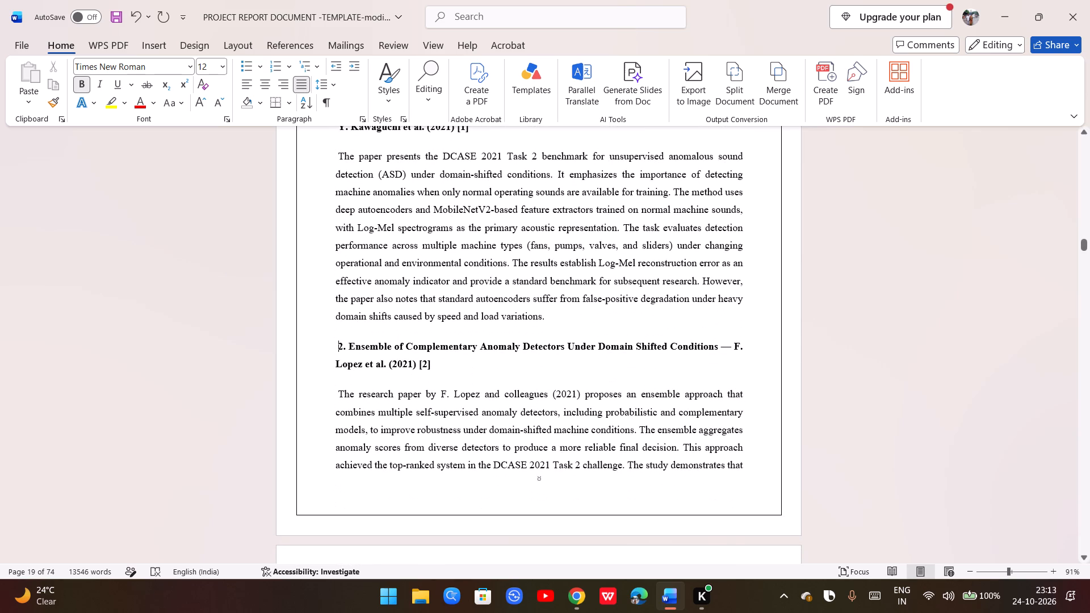
scroll(371, 318, up, 3)
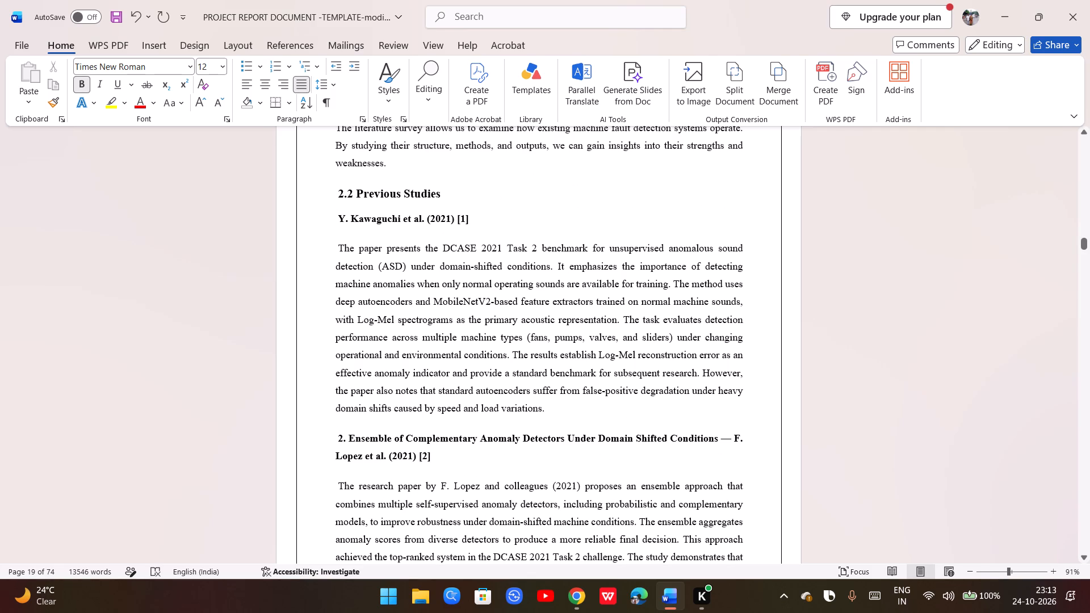
click(364, 203)
scroll(365, 247, down, 3)
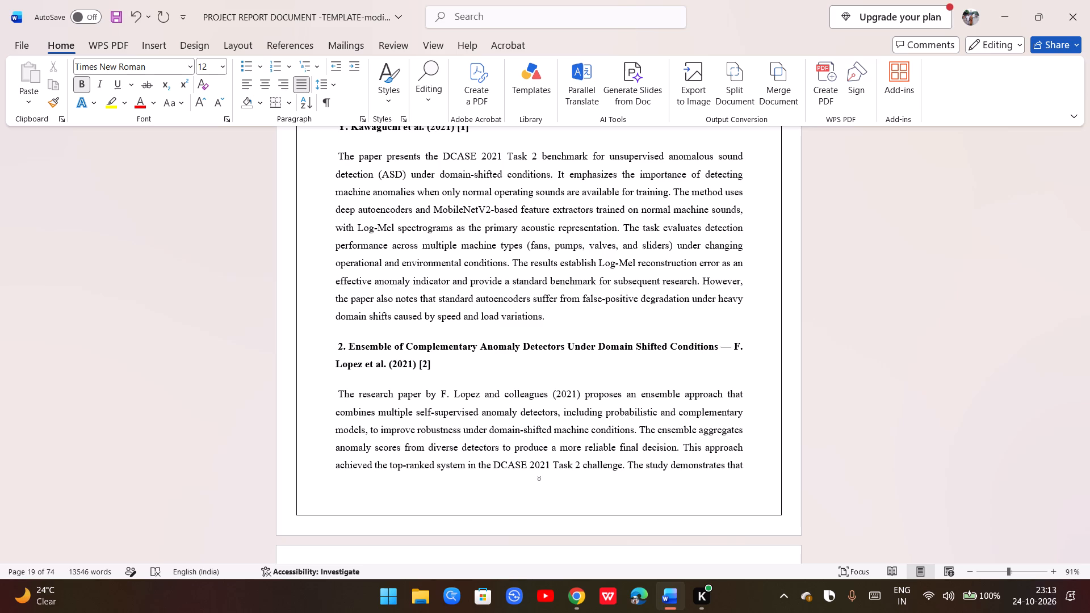
scroll(465, 333, up, 4)
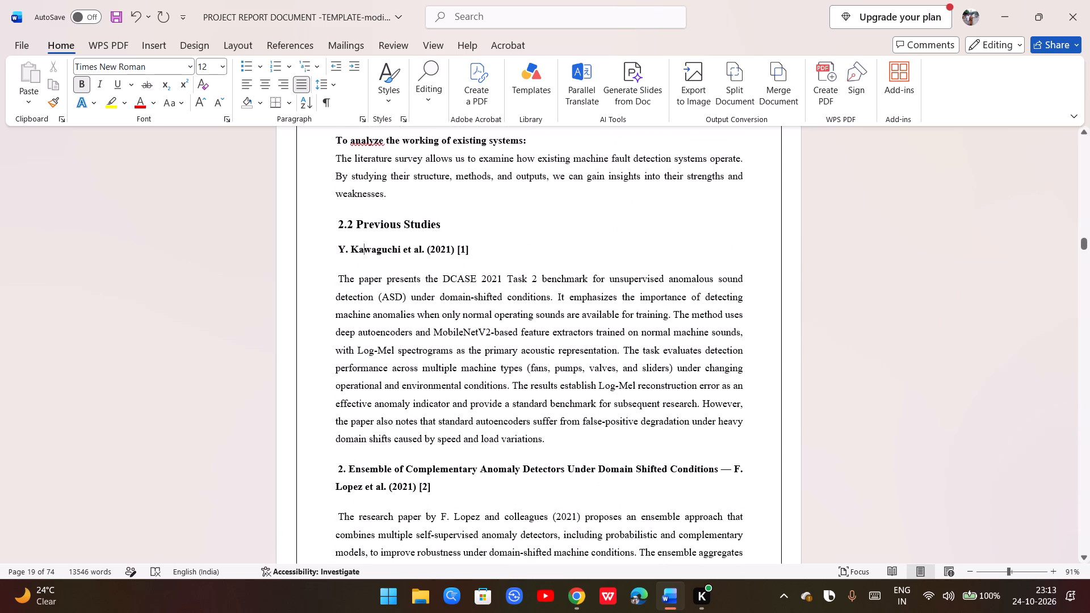
scroll(456, 323, down, 2)
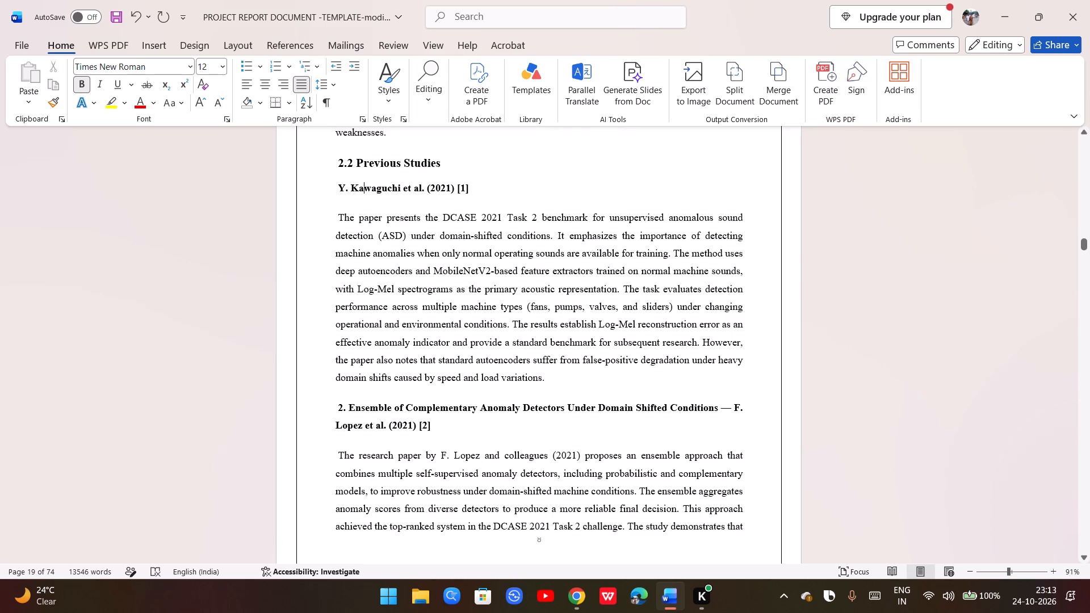
click(341, 187)
text(1.)
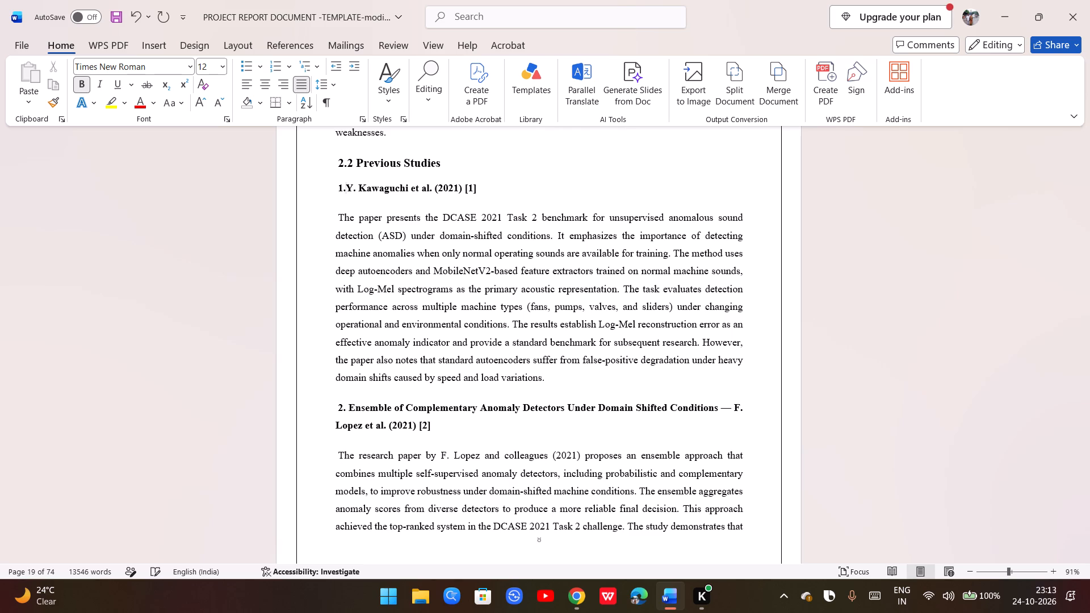
key(space)
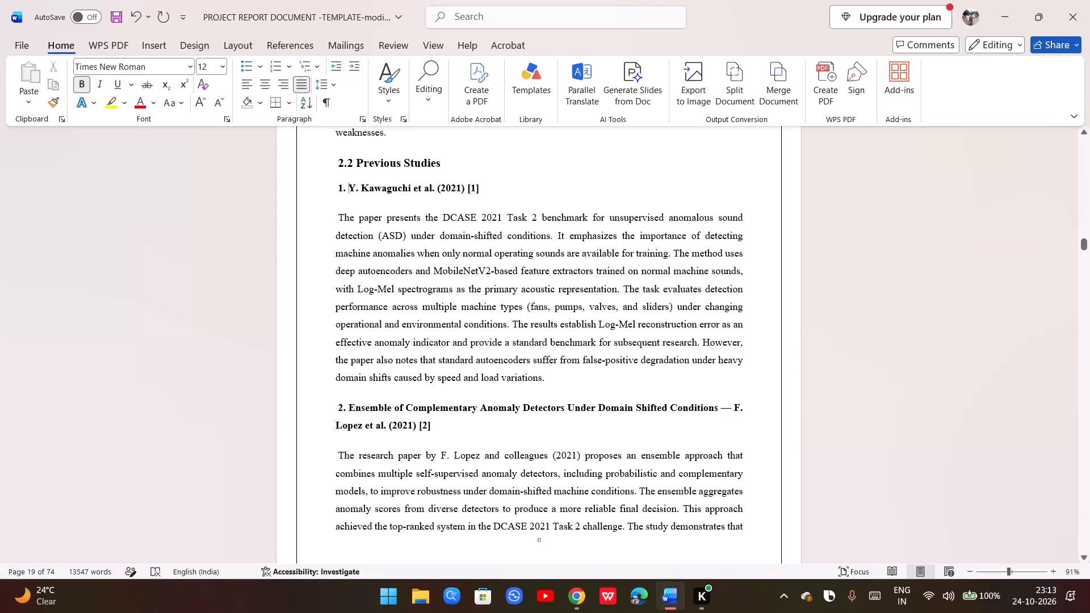
Delete the paper title "Ensemble of Complementary Anomaly Detectors Under Domain Shifted Conditions —" from study heading 2, leaving its number and author citation.
drag(349, 406, 653, 412)
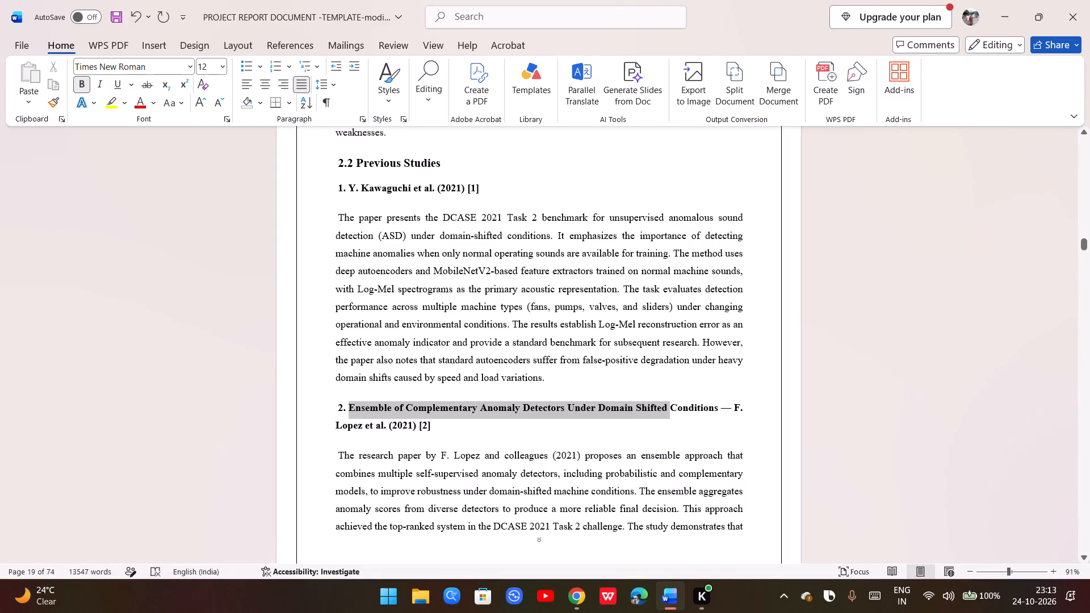
drag(653, 412, 734, 412)
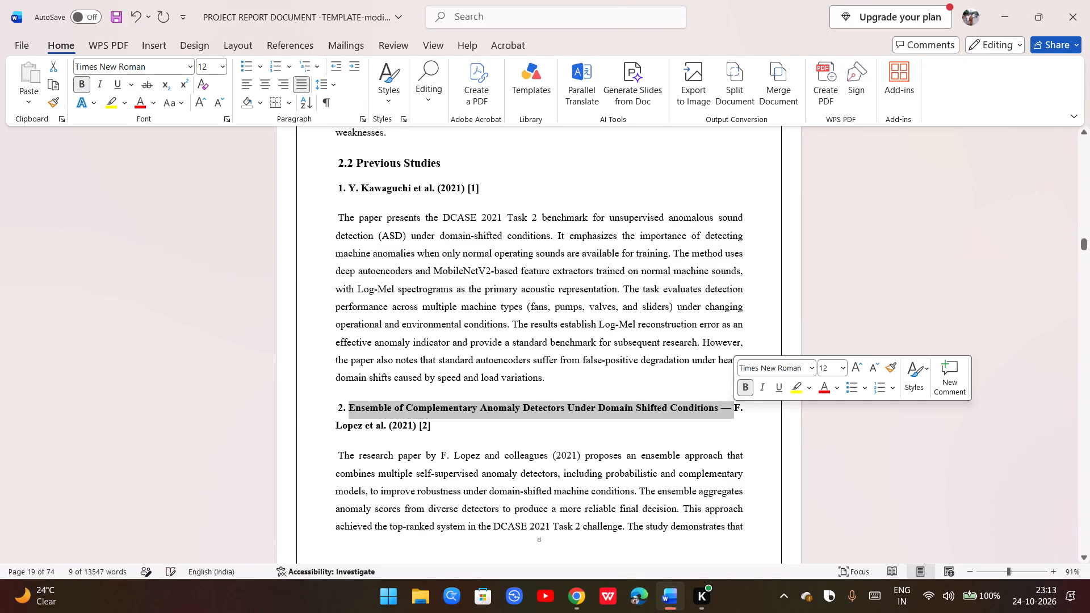
key(BackSpace)
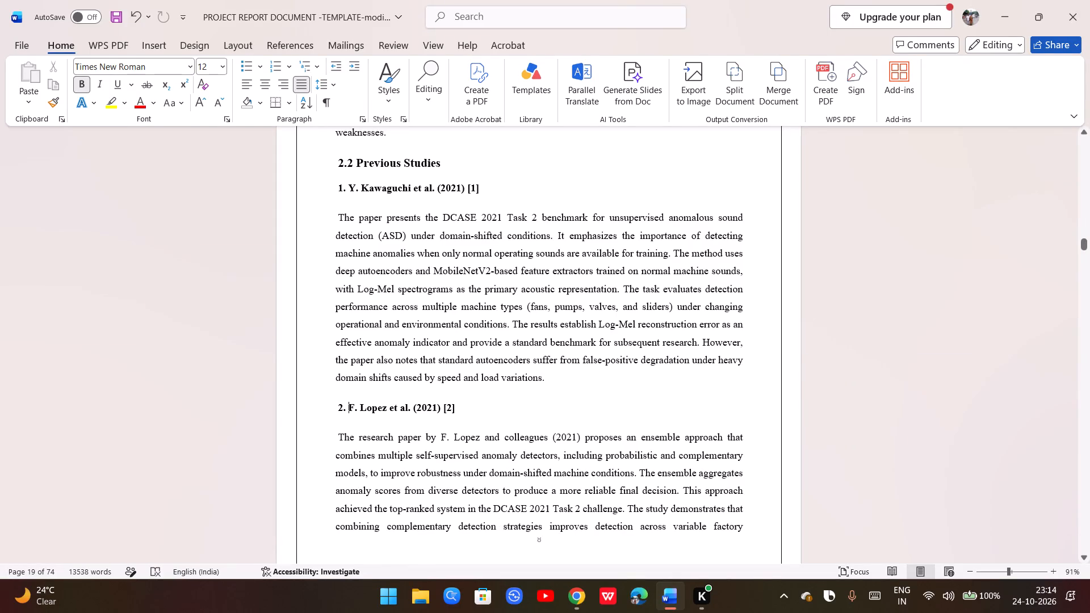
Delete the title "Anomalous Sound Detection with Ensemble of Autoencoder and Binary Classification Approaches —" from study heading 3, keeping its number and author citation.
scroll(494, 355, down, 5)
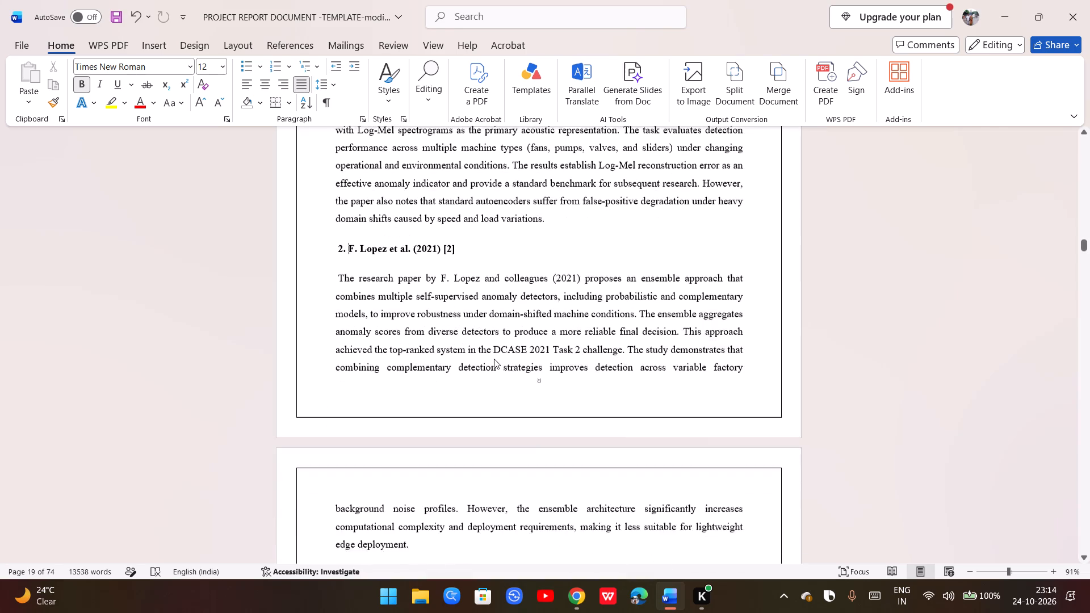
scroll(494, 359, down, 3)
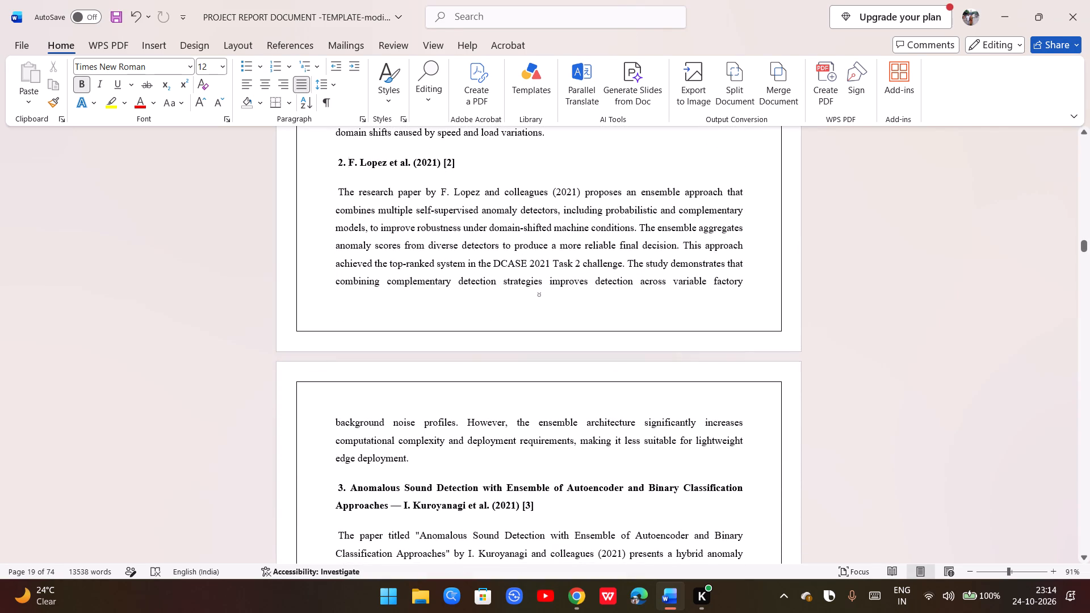
drag(349, 489, 441, 490)
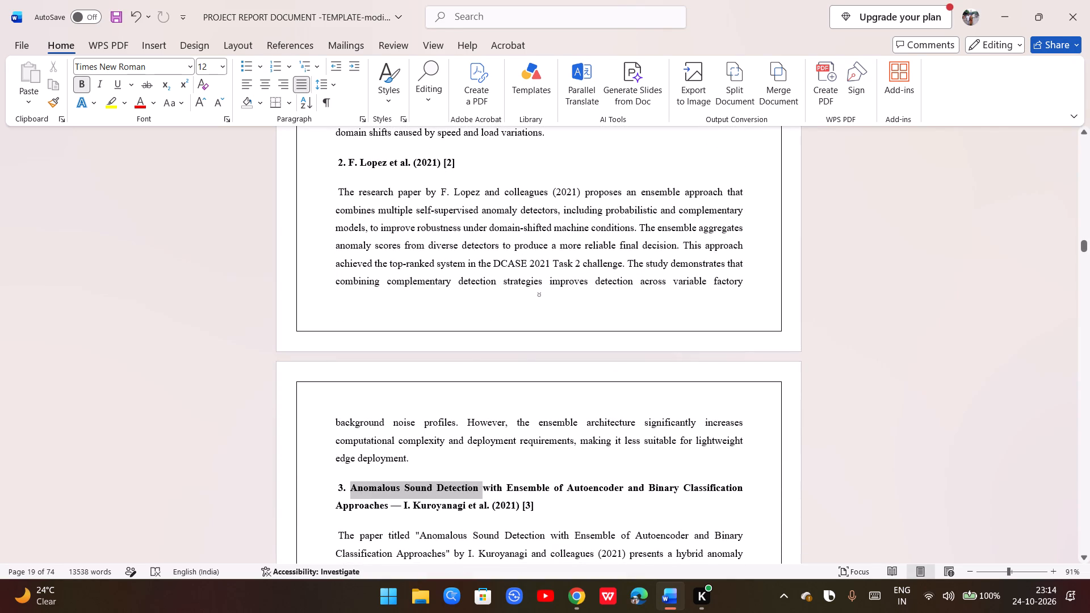
drag(441, 490, 399, 498)
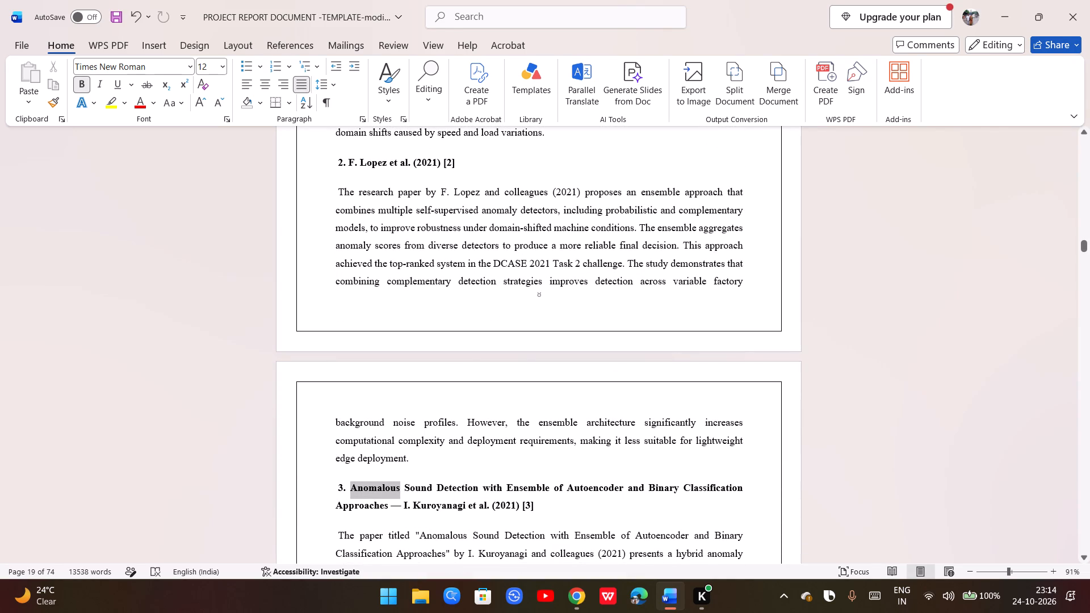
drag(399, 498, 399, 499)
key(BackSpace)
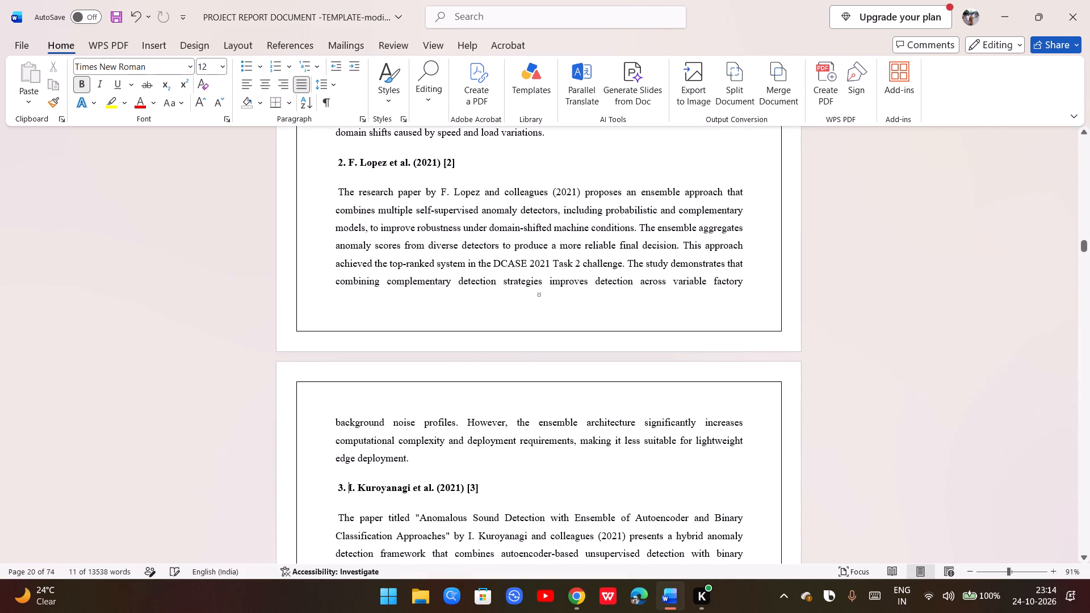
Delete the title "Anomalous Sound Detection Based on Interpolation Deep Neural Network —" from study heading 4, keeping its number and author citation.
scroll(389, 264, up, 4)
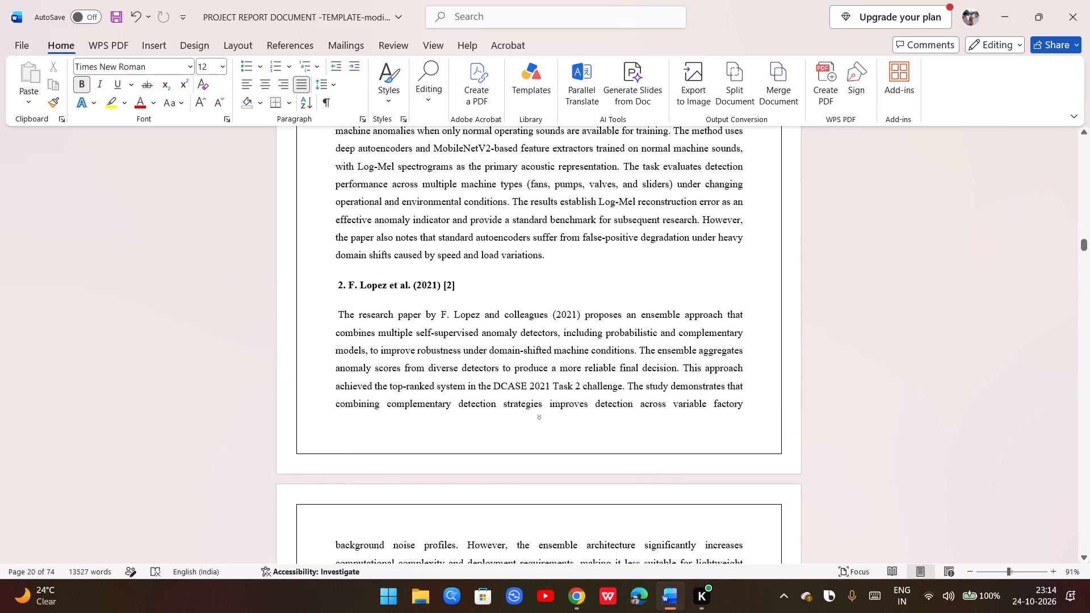
scroll(408, 243, up, 4)
scroll(408, 243, down, 7)
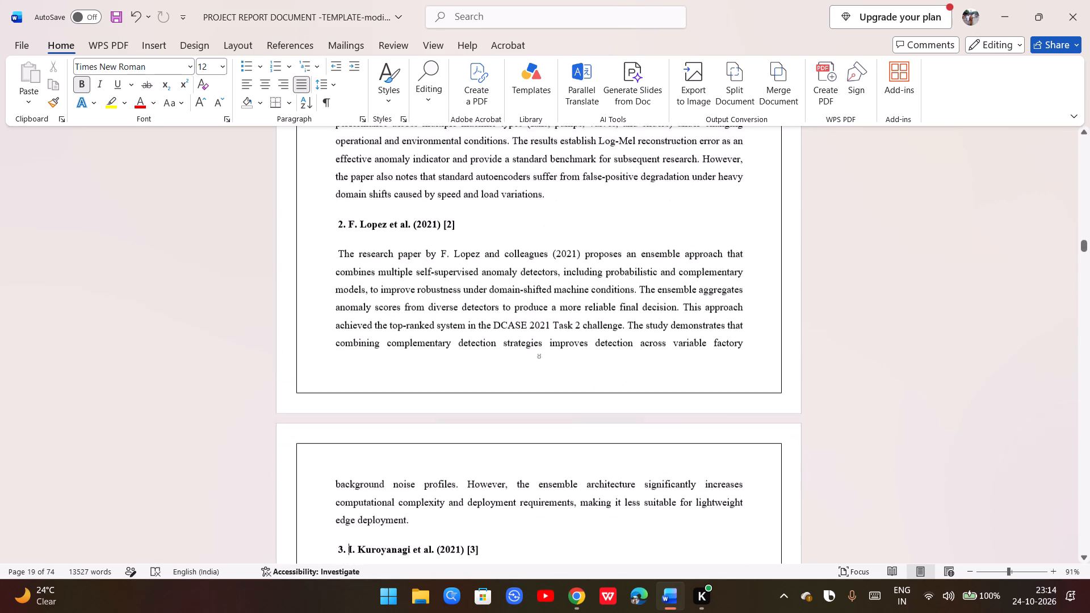
scroll(408, 243, down, 10)
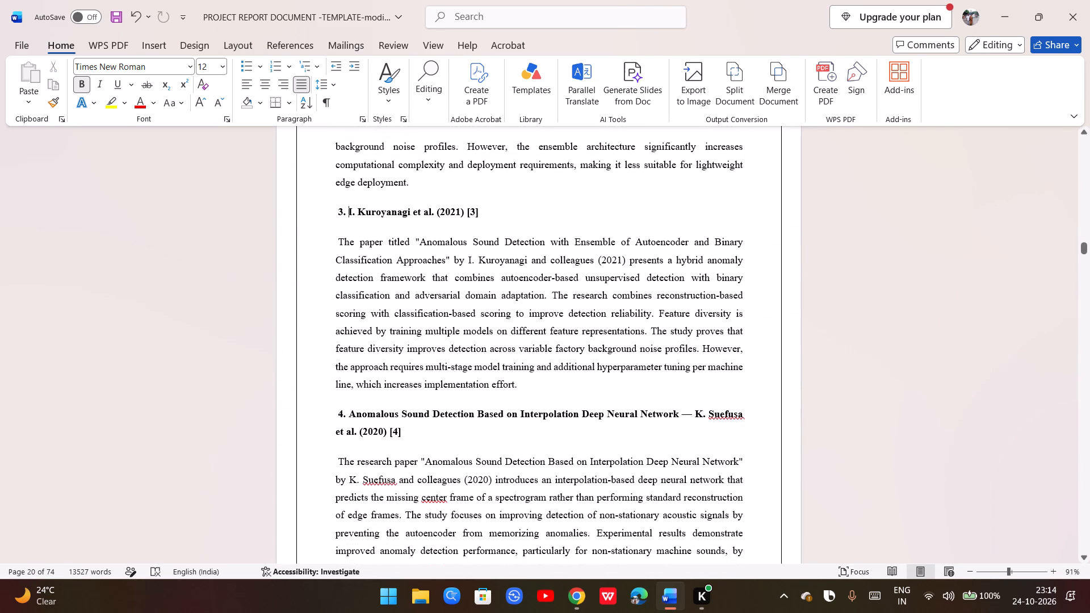
drag(351, 413, 537, 443)
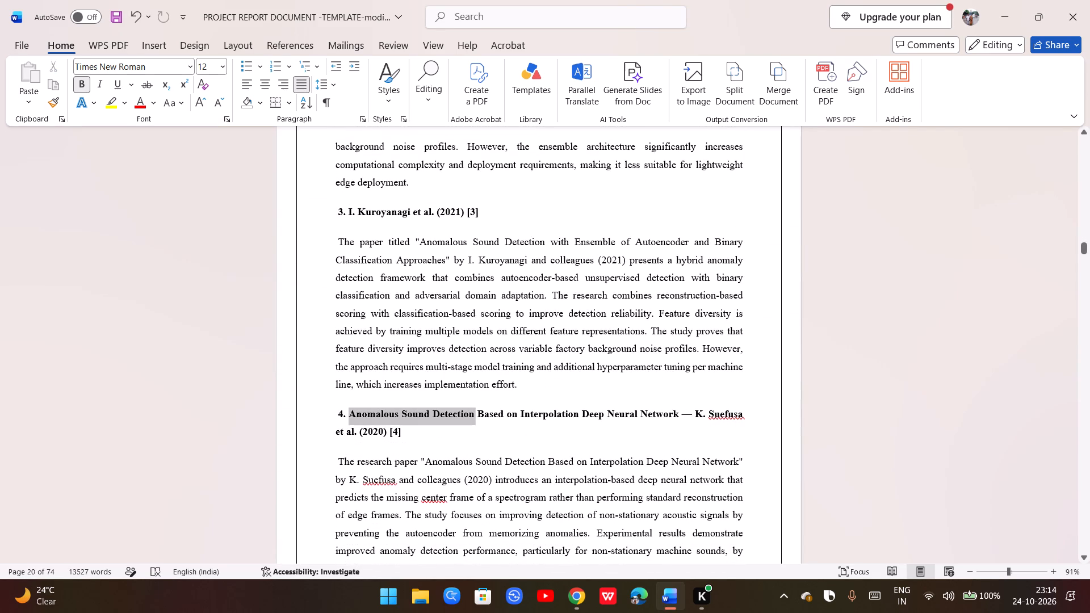
drag(537, 443, 662, 424)
drag(662, 424, 690, 412)
key(BackSpace)
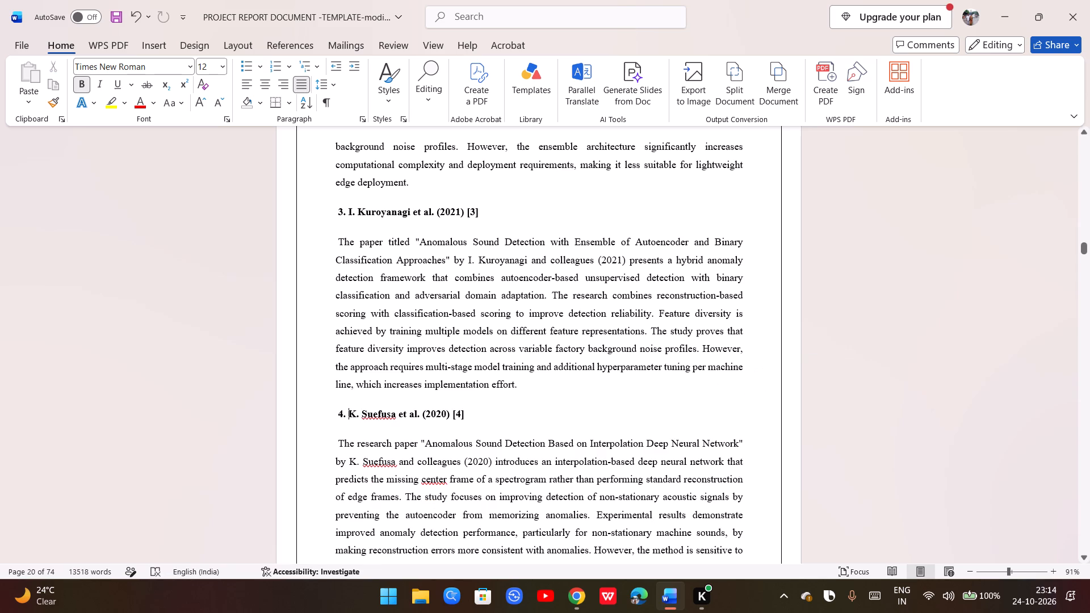
Delete the title "Anomalous Sound Detection: A Systematic Review —" from study heading 5, keeping its number and author citation.
scroll(636, 404, down, 4)
scroll(554, 393, down, 2)
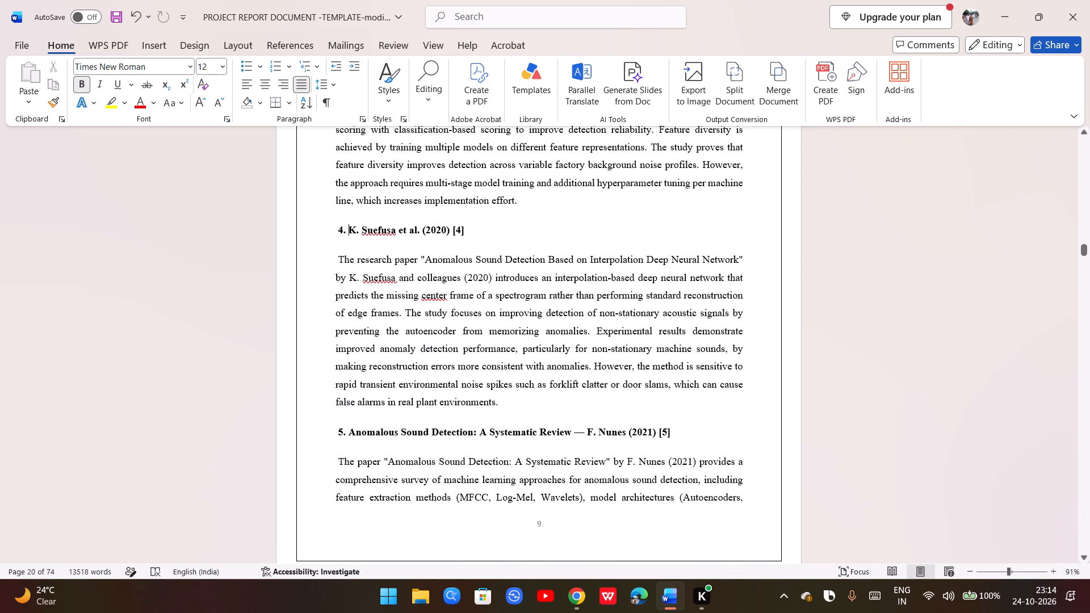
drag(348, 433, 580, 426)
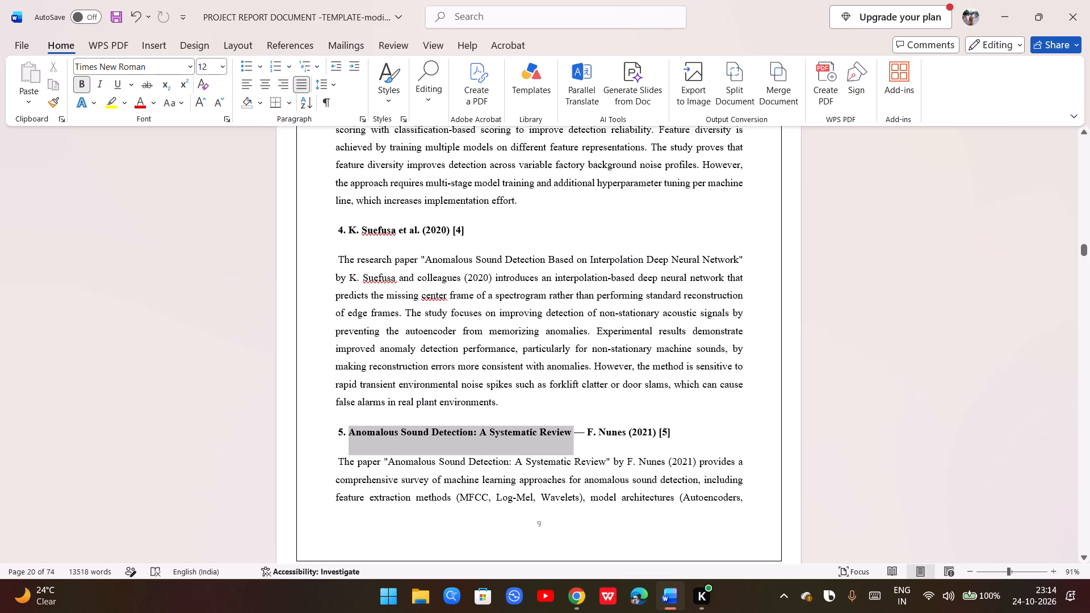
drag(580, 426, 584, 427)
key(BackSpace)
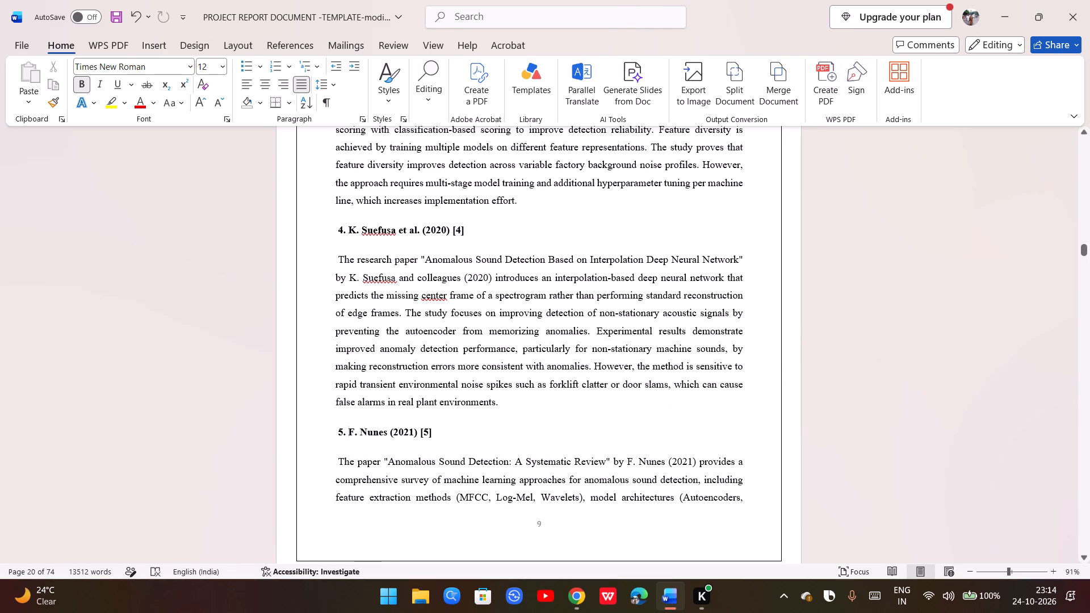
Remove the title "An Anomalous Sound Detection Methodology for Predictive Maintenance —" from study heading 6, with "6." and a space before the author citation.
scroll(536, 433, down, 8)
scroll(418, 454, down, 2)
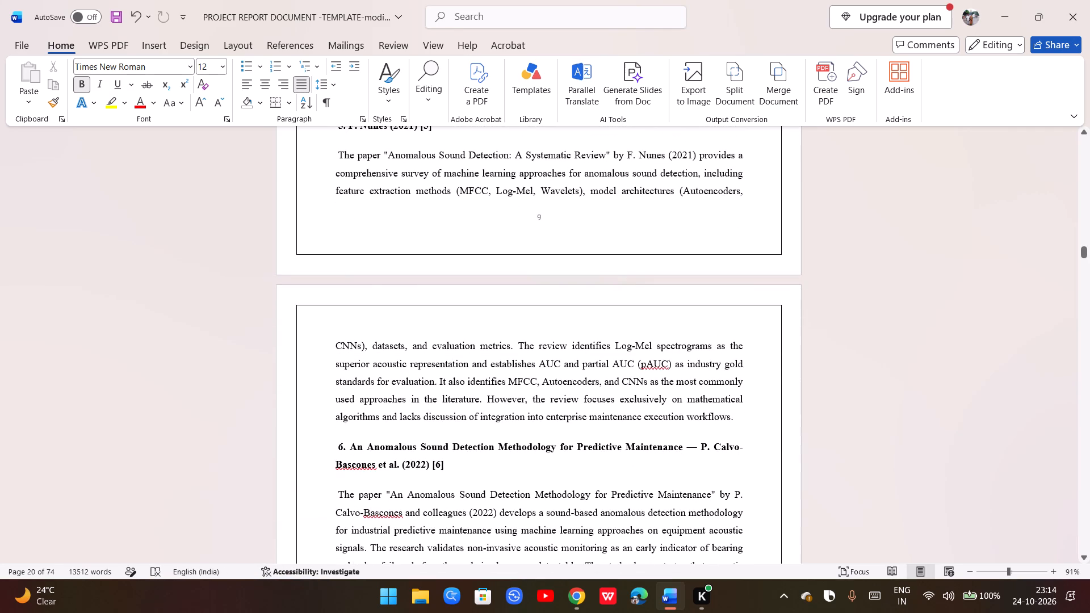
drag(346, 447, 682, 445)
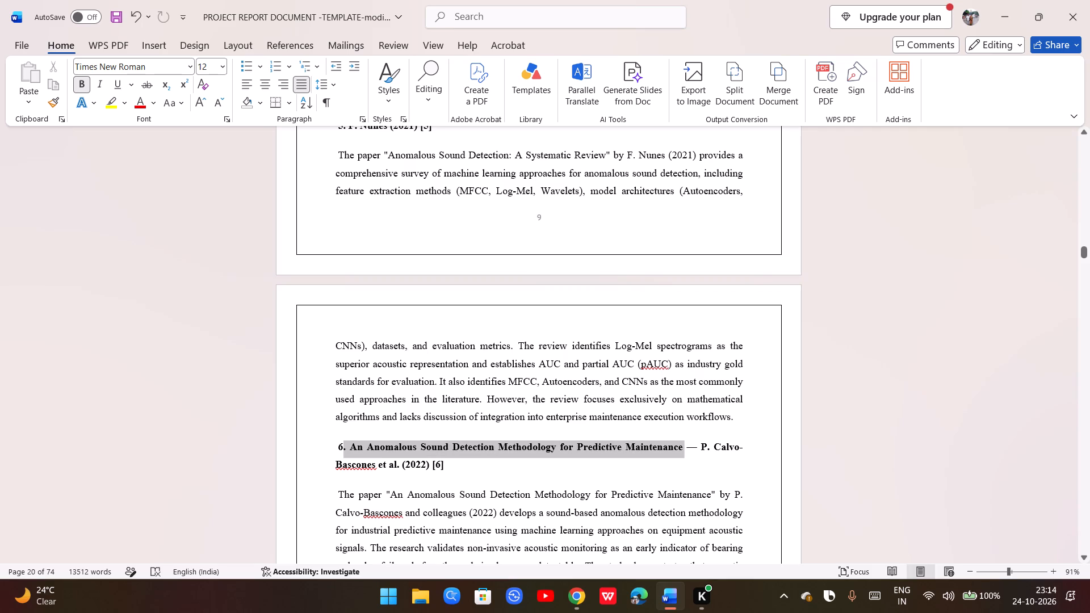
drag(682, 445, 694, 446)
key(BackSpace)
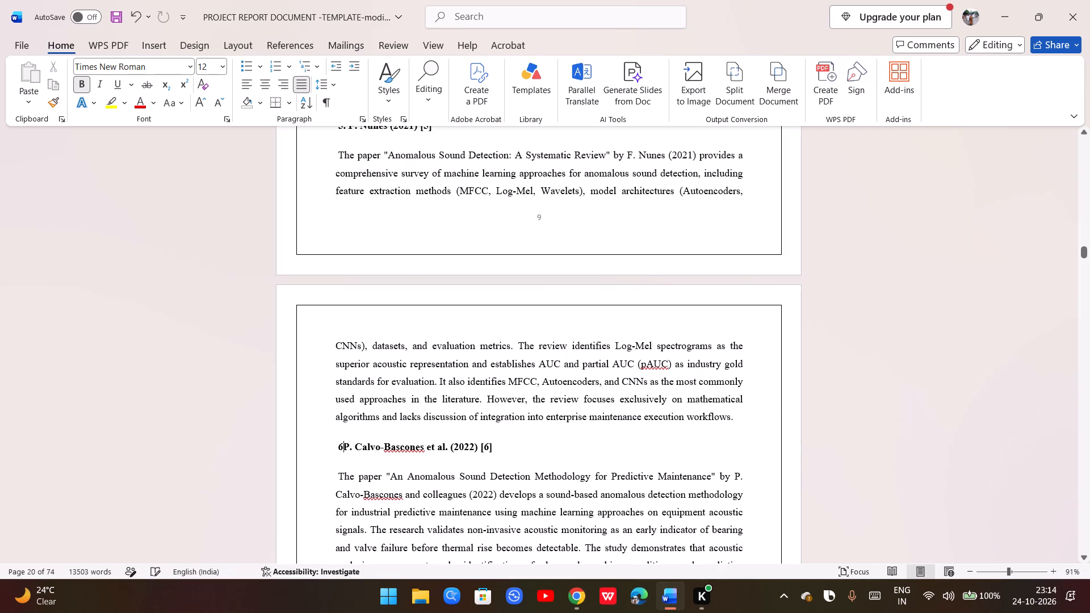
key(space)
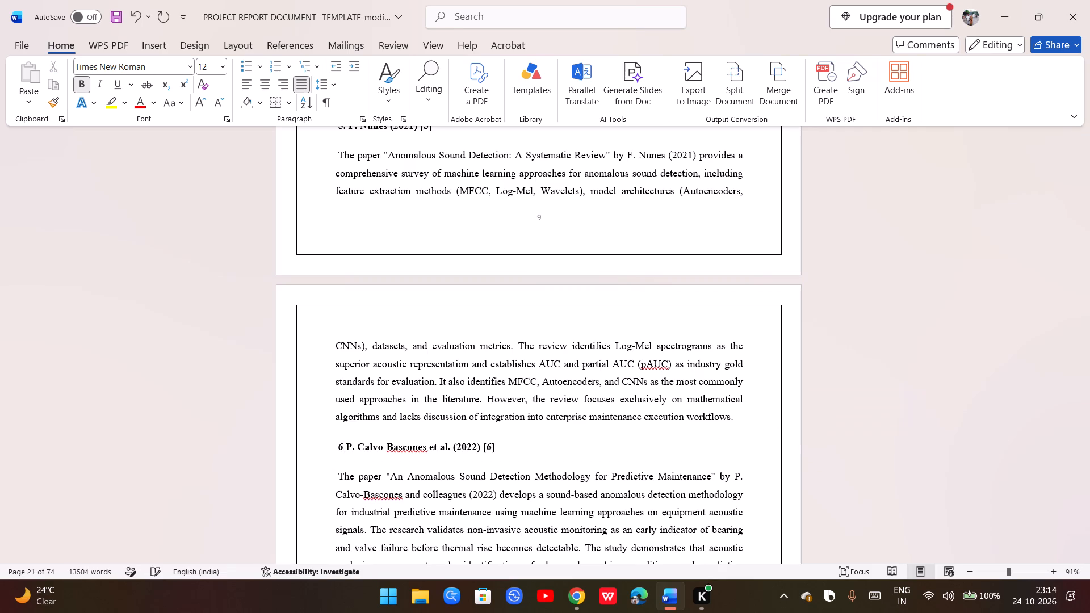
scroll(699, 421, up, 4)
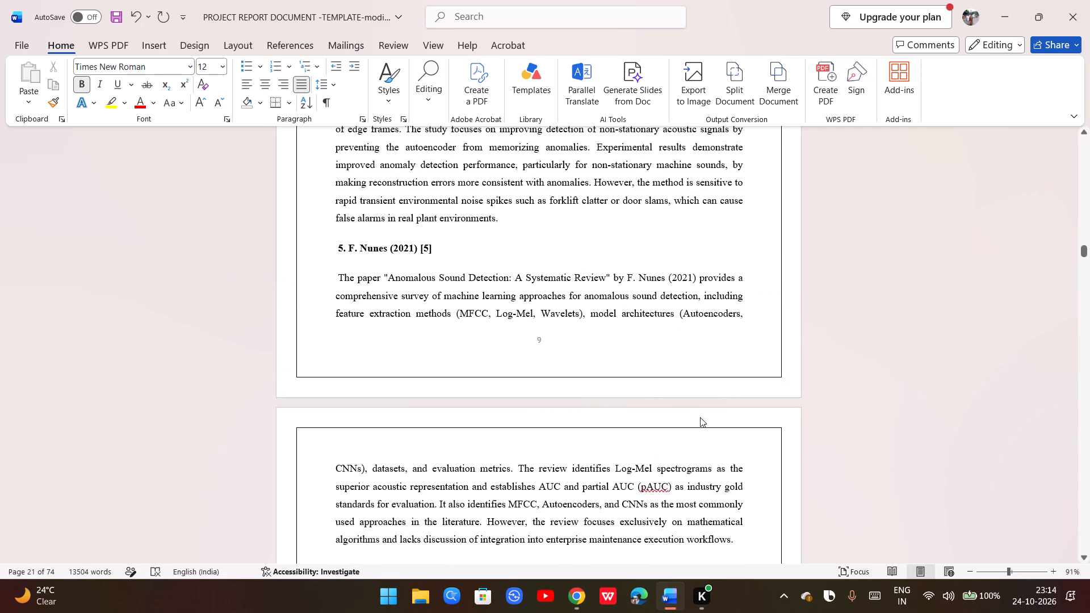
scroll(666, 423, down, 3)
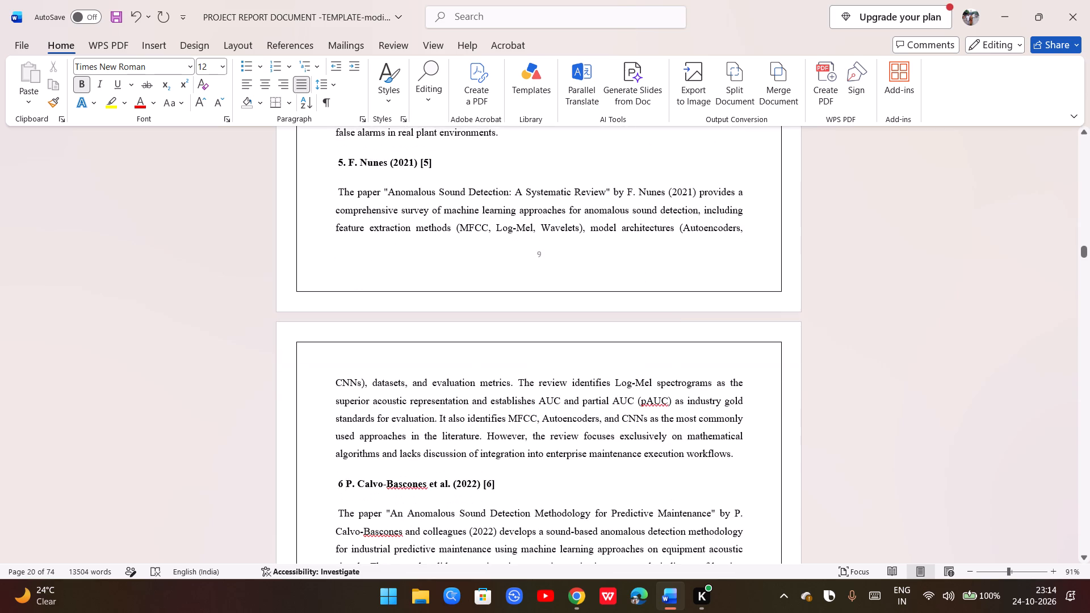
key(BackSpace)
text(.)
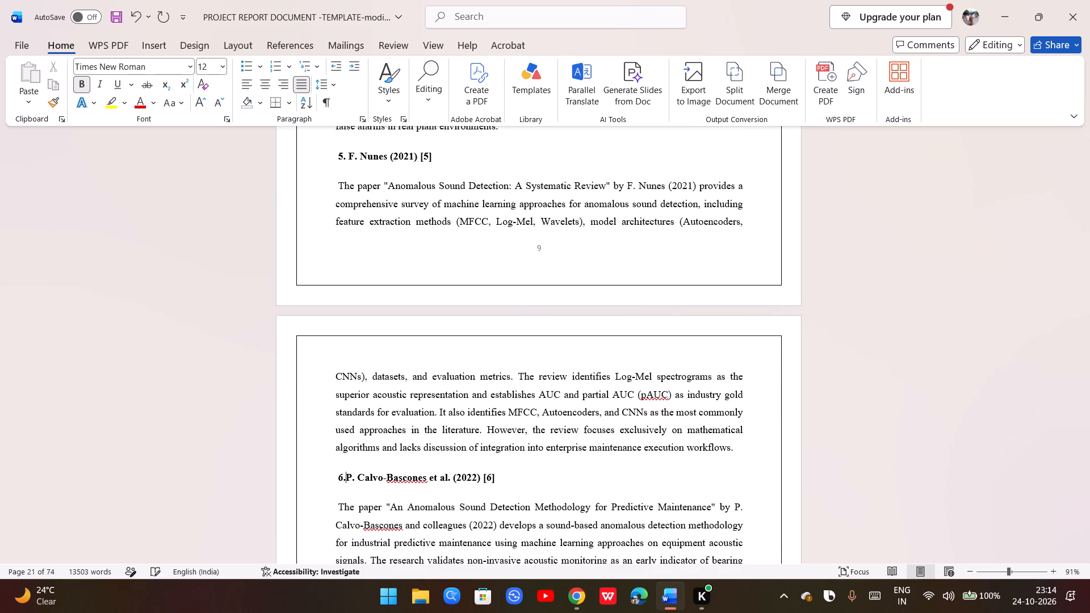
key(space)
Delete the title "A Systematic Literature Review of Machine Learning Methods Applied to Predictive Maintenance —" from study heading 7, keeping its number and author citation.
scroll(666, 423, down, 8)
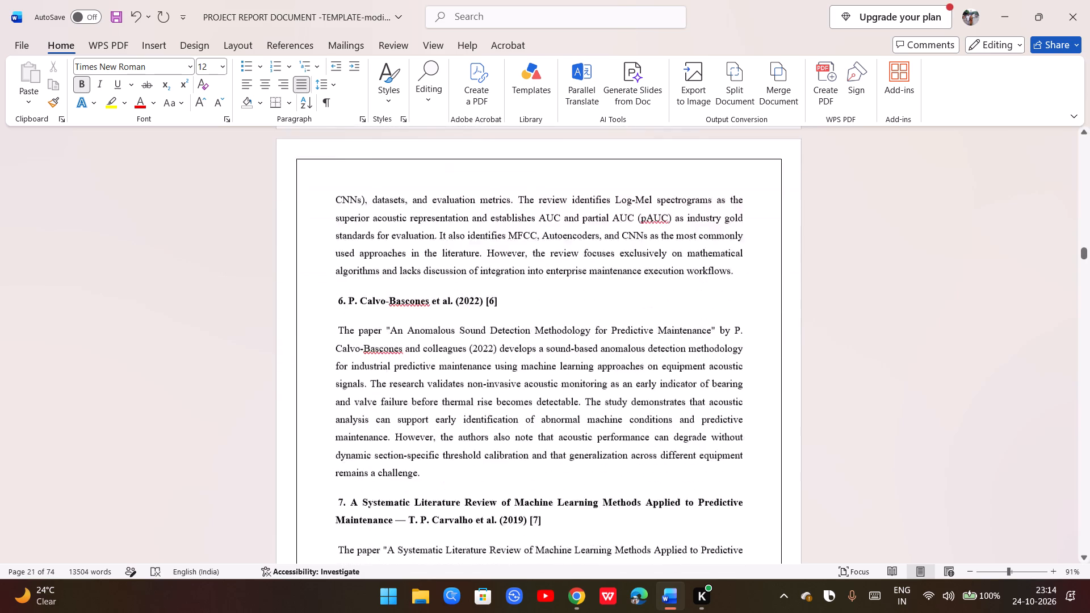
scroll(655, 435, down, 1)
drag(353, 402, 434, 419)
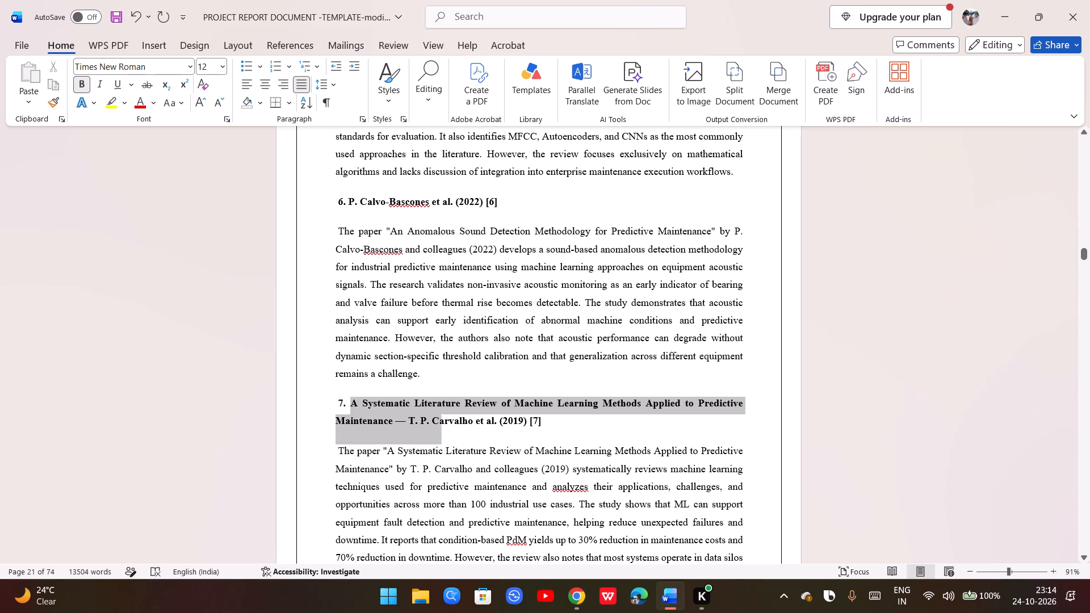
drag(434, 419, 408, 428)
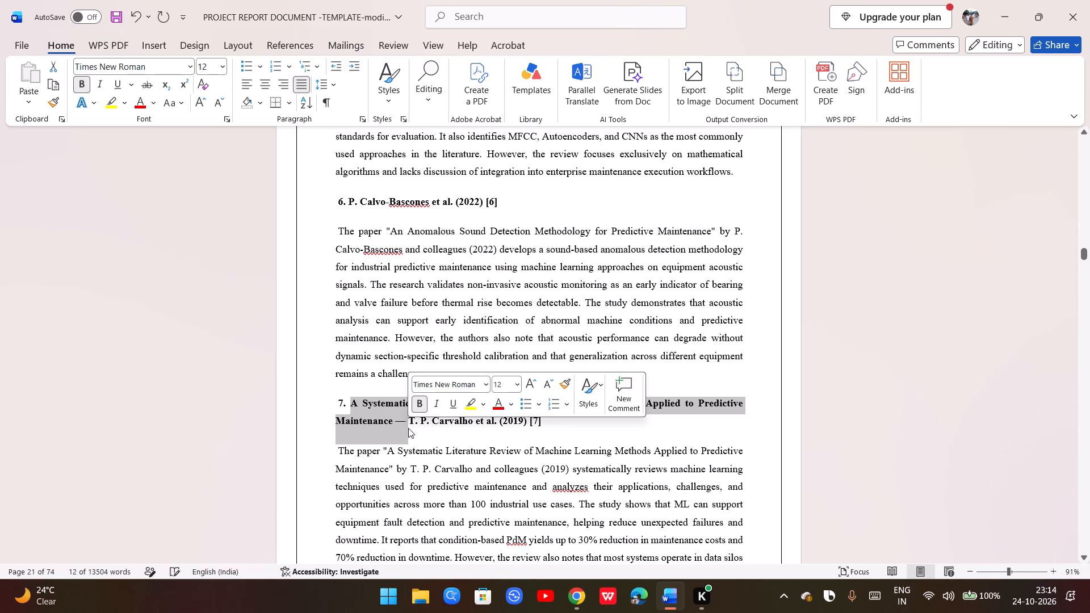
key(BackSpace)
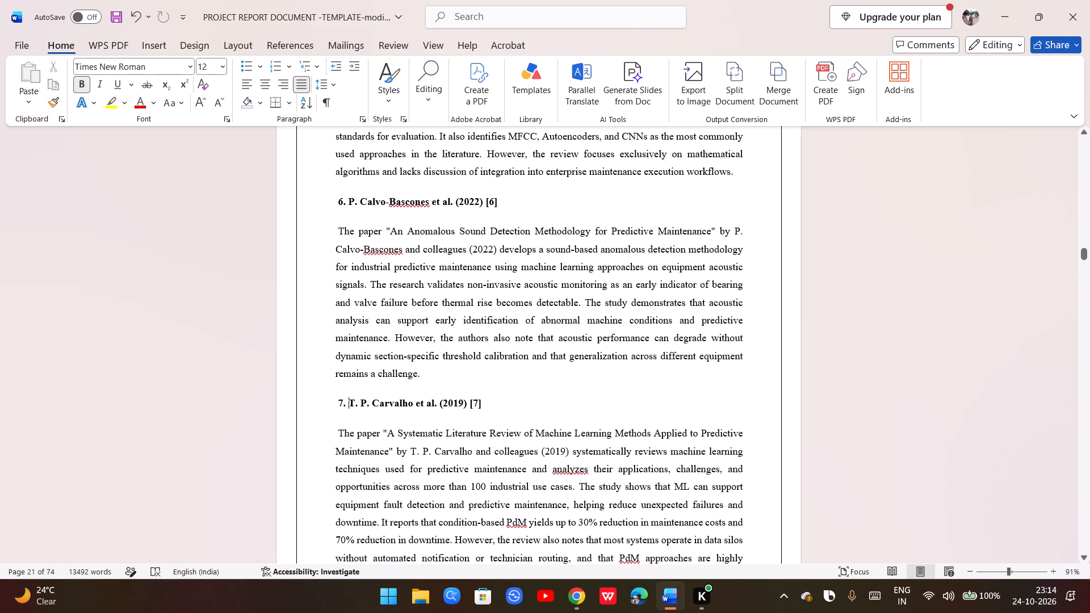
Delete the title "Two-Stage Anomalous Sound Detection Systems Using Domain Generalization and Specialization Techniques —" from study heading 8, keeping its number and author citation.
scroll(404, 417, down, 7)
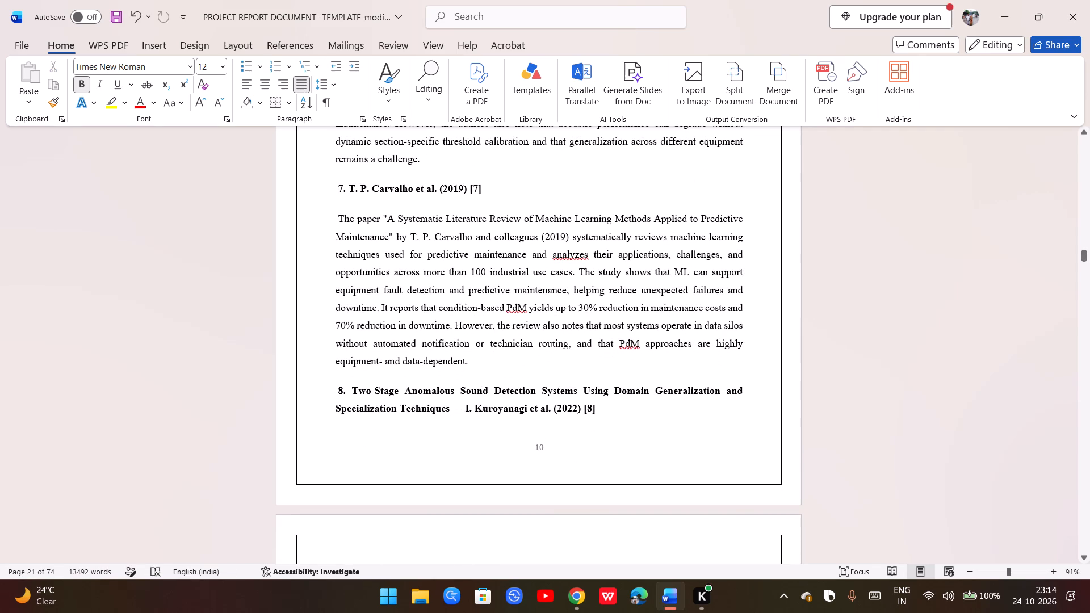
drag(355, 388, 429, 406)
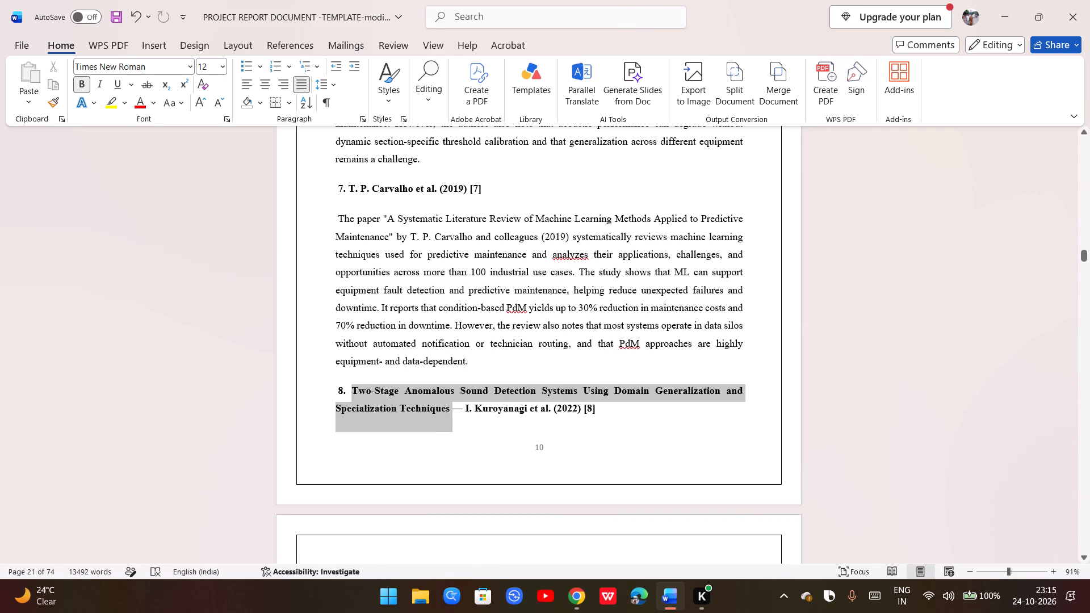
drag(429, 406, 460, 411)
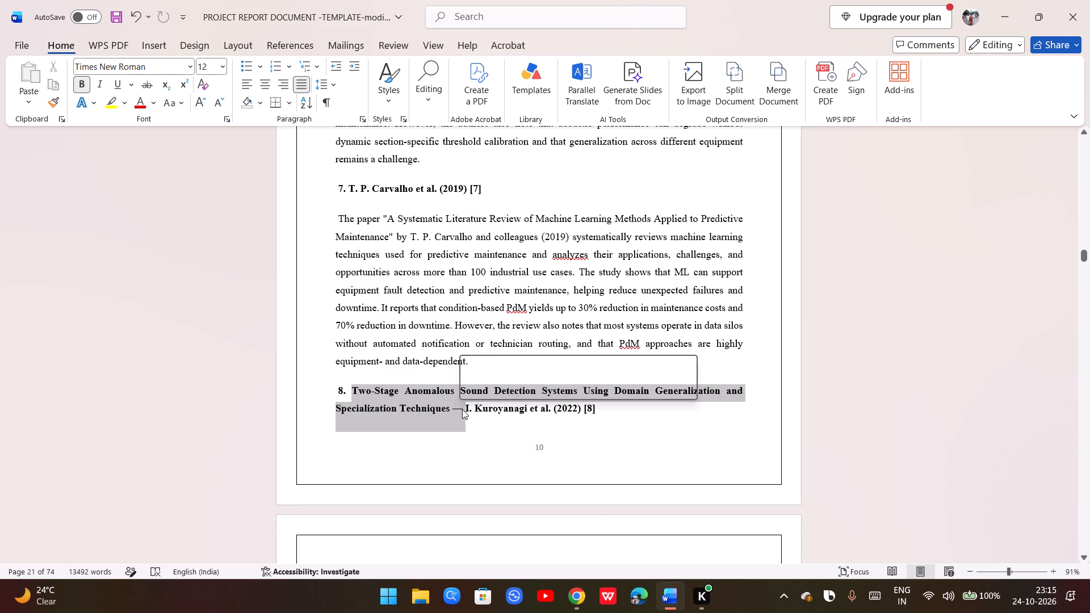
key(BackSpace)
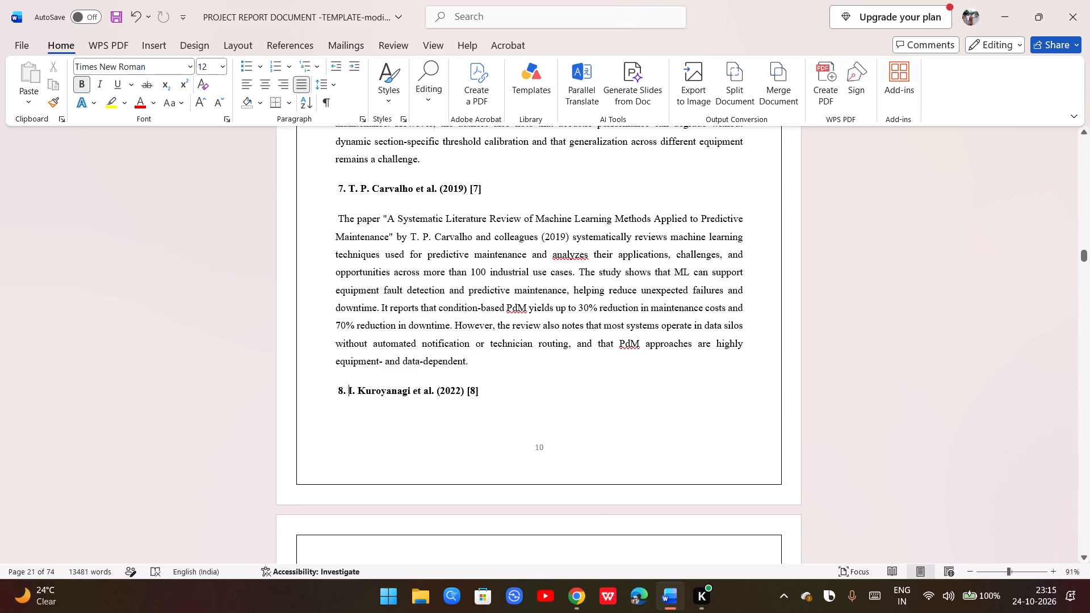
Remove the title "Flow-Based Self-Supervised Density Estimation for Anomalous Sound Detection —" from study heading 9, with "9." and a space before the author citation.
scroll(462, 409, down, 9)
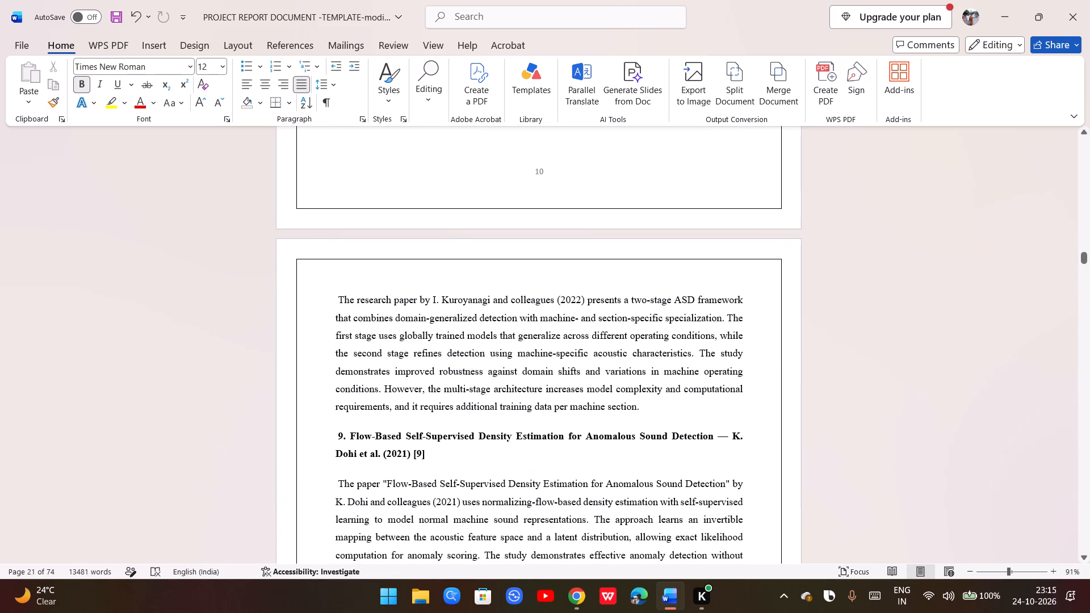
drag(347, 434, 521, 432)
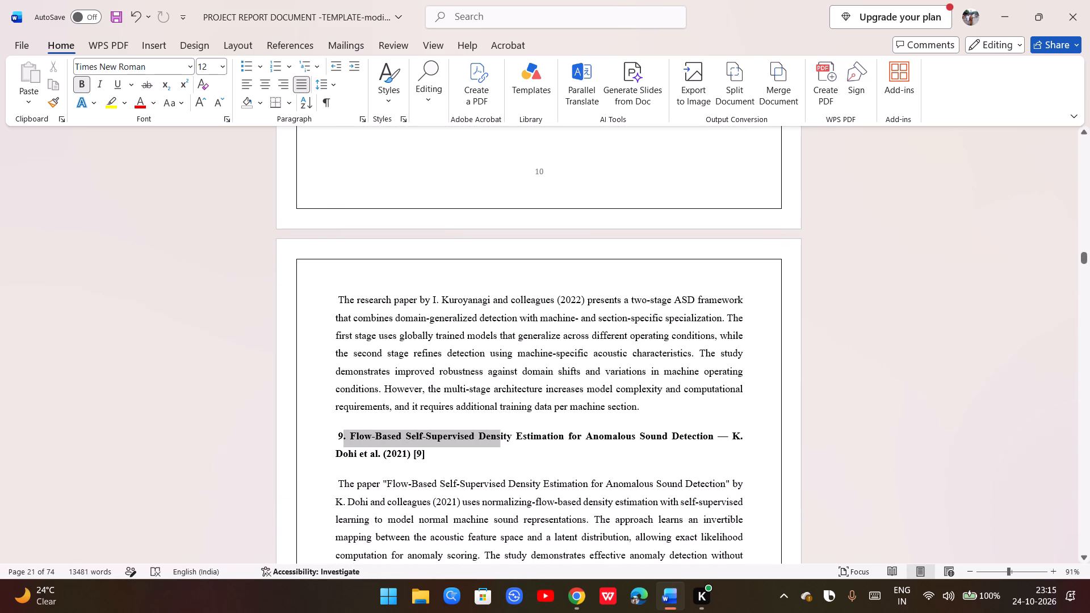
drag(521, 432, 728, 440)
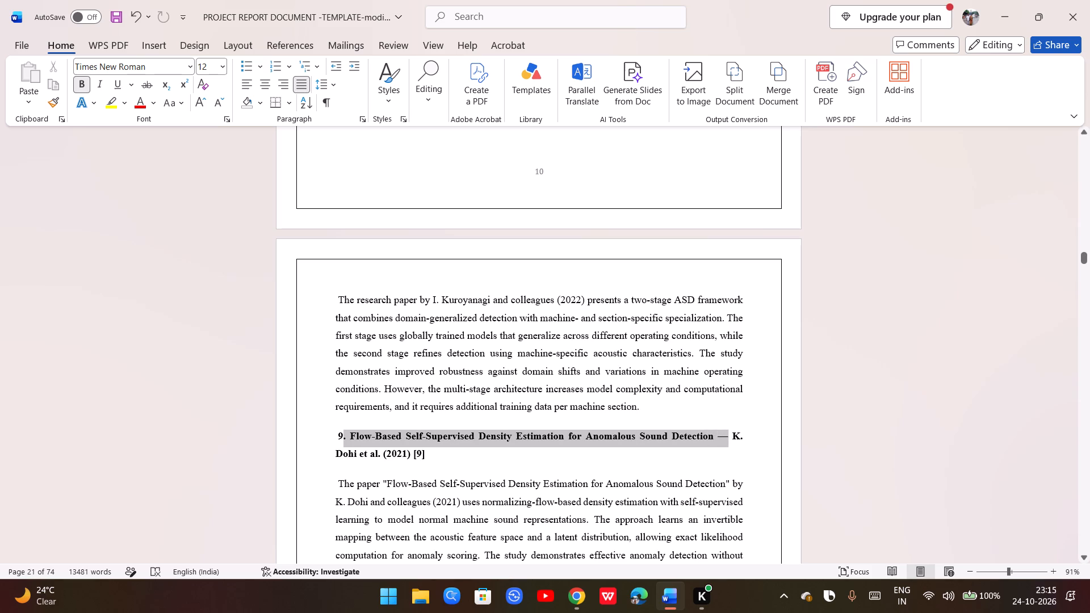
drag(728, 440, 733, 440)
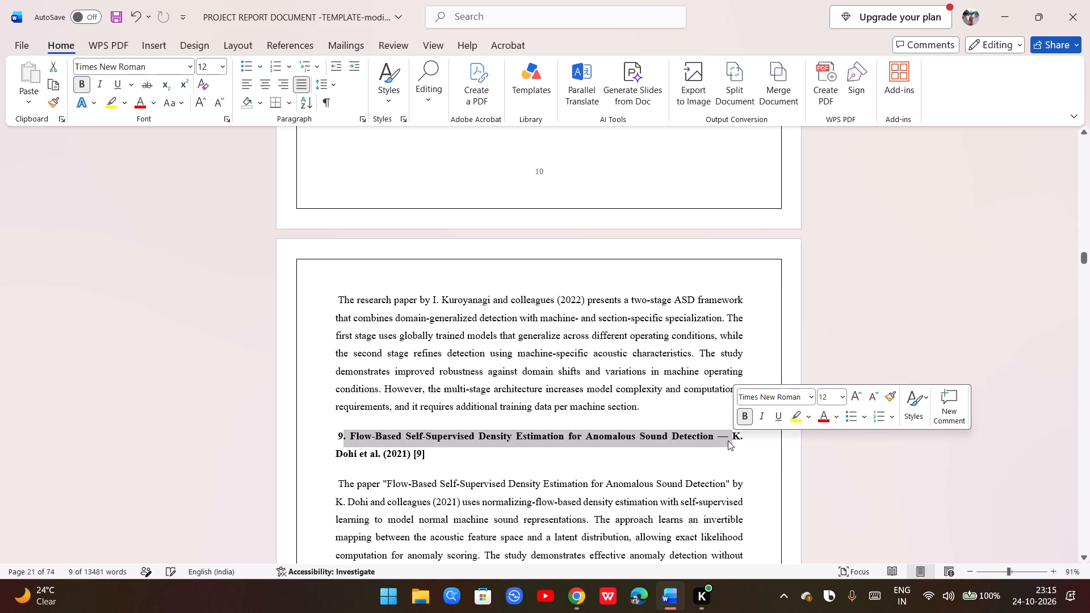
key(BackSpace)
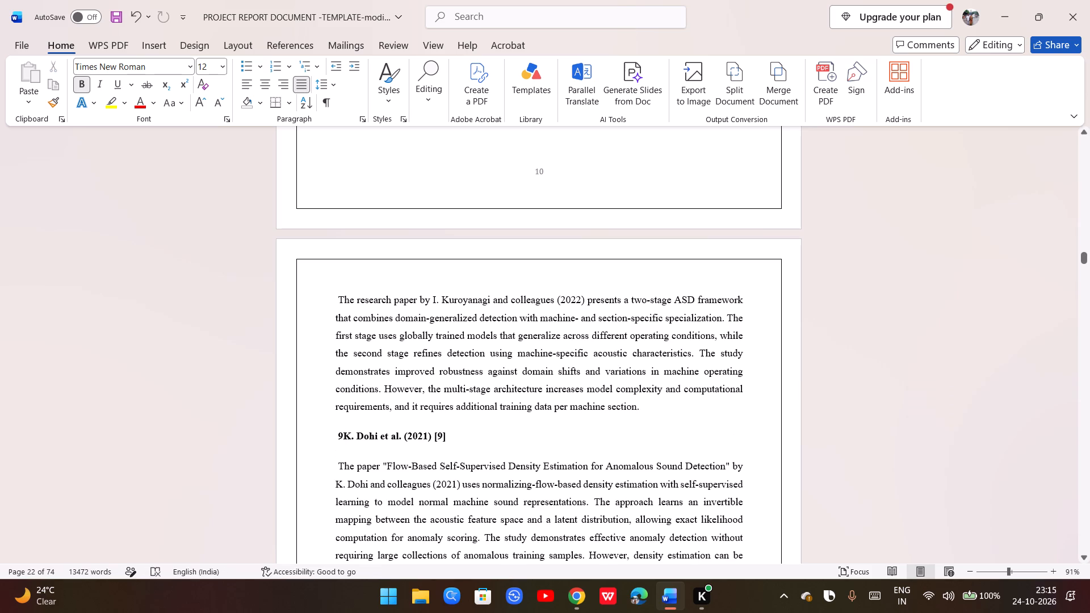
text(.)
key(space)
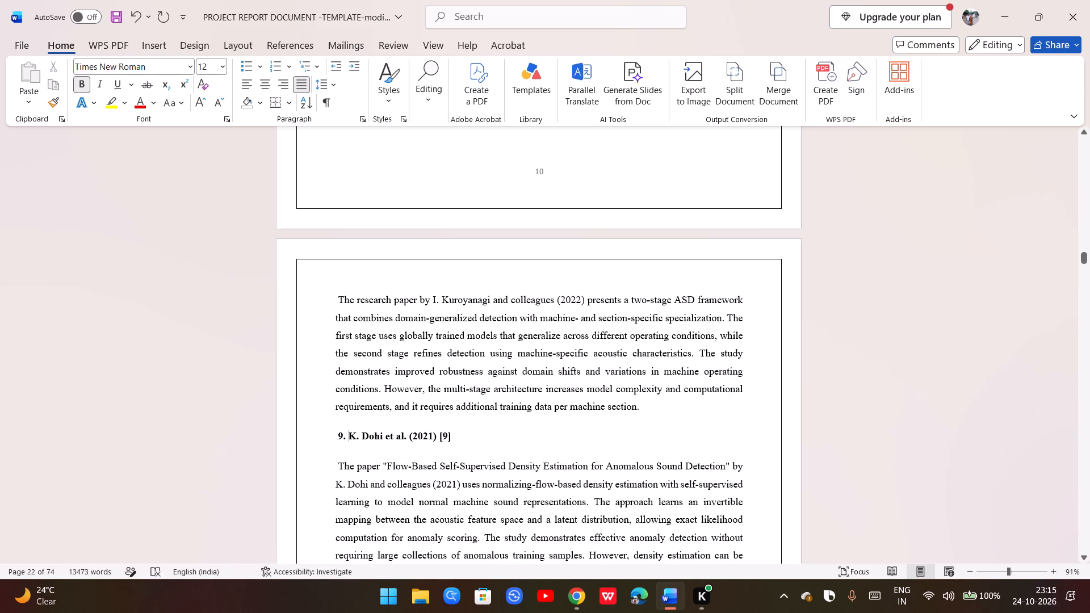
Remove the title "Anomalous Sound Detection Using Unsupervised and Semi-Supervised Autoencoders and Gammatone Audio Representation —" from study heading 10, leaving "10." and a space before the citation.
scroll(745, 465, down, 3)
scroll(702, 422, down, 5)
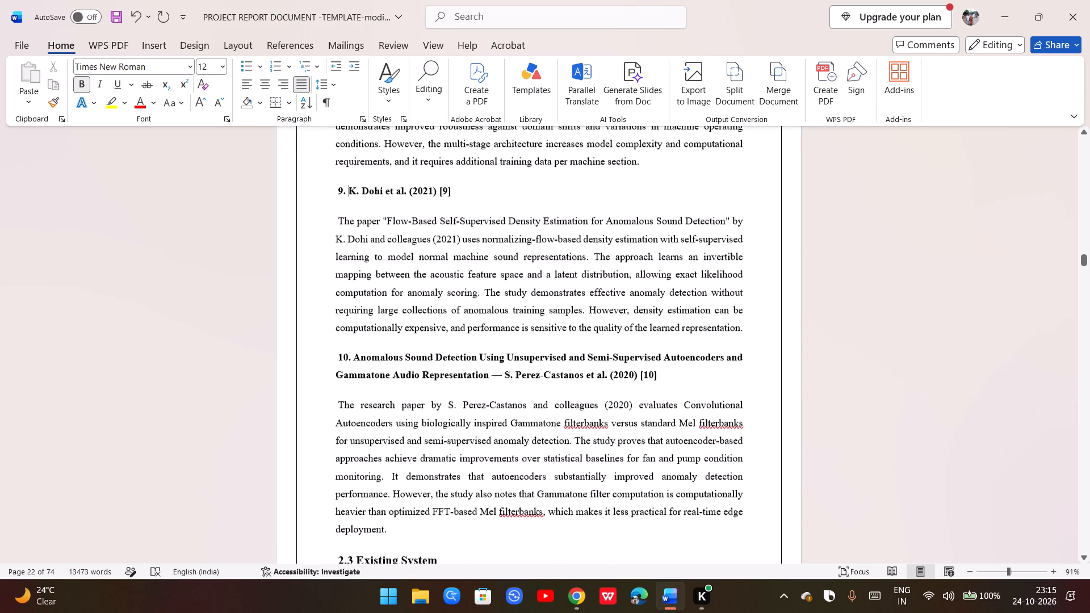
drag(351, 355, 473, 380)
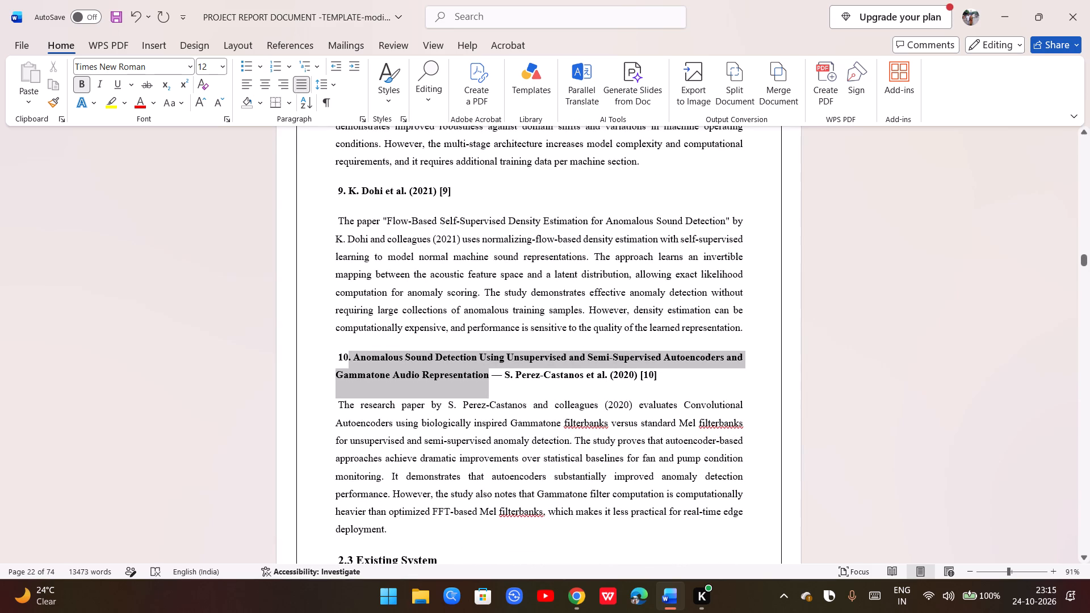
drag(473, 380, 499, 377)
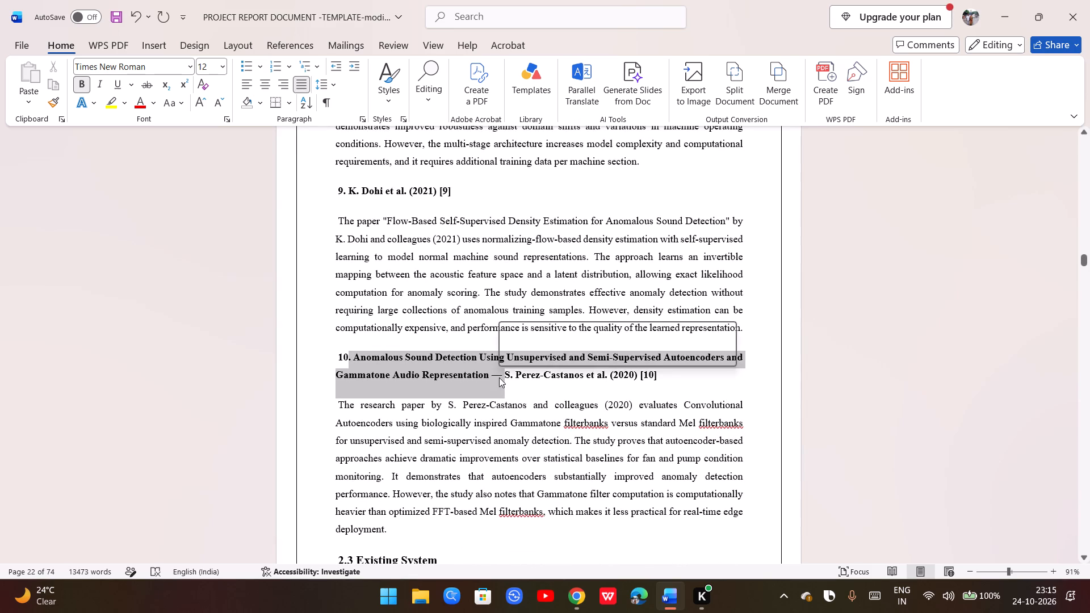
key(BackSpace)
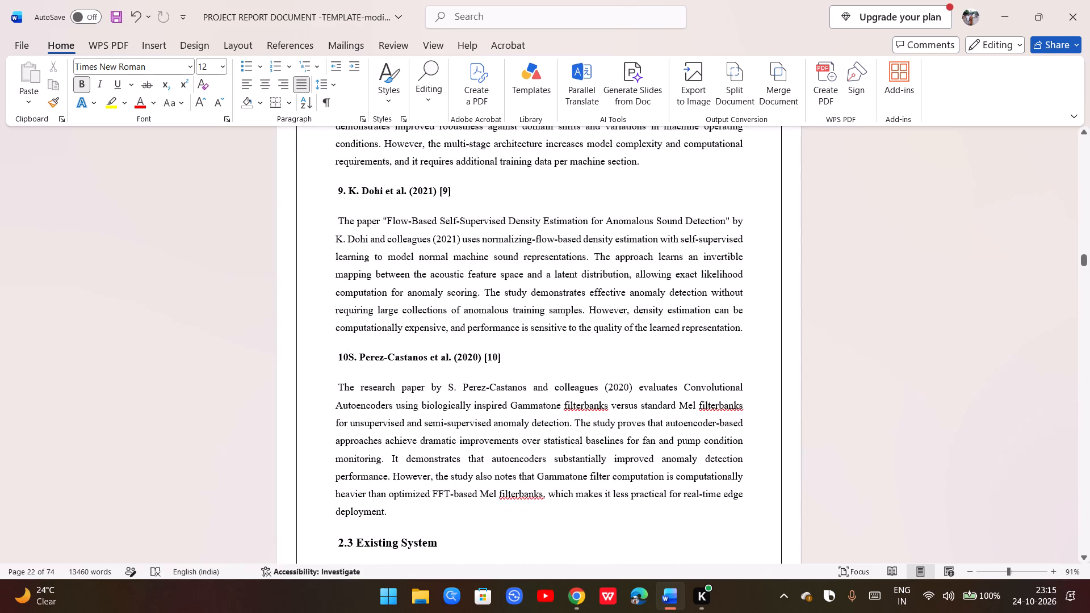
text(.)
key(space)
Review the Previous Studies headings from study 1 through study 10 for a consistent number, citation and reference format.
scroll(495, 377, down, 3)
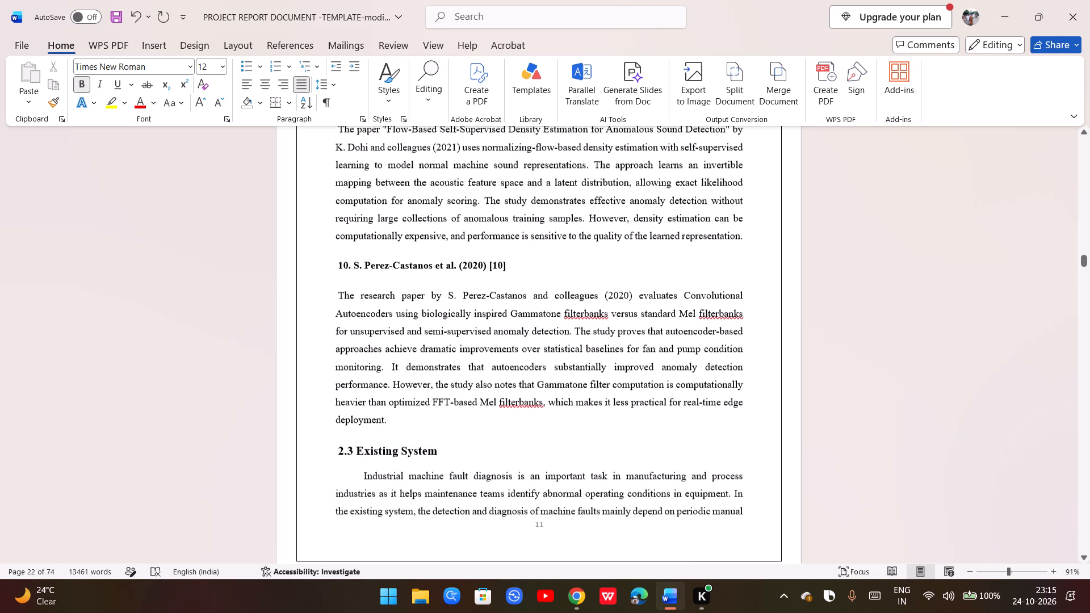
scroll(473, 383, up, 19)
scroll(473, 383, up, 3)
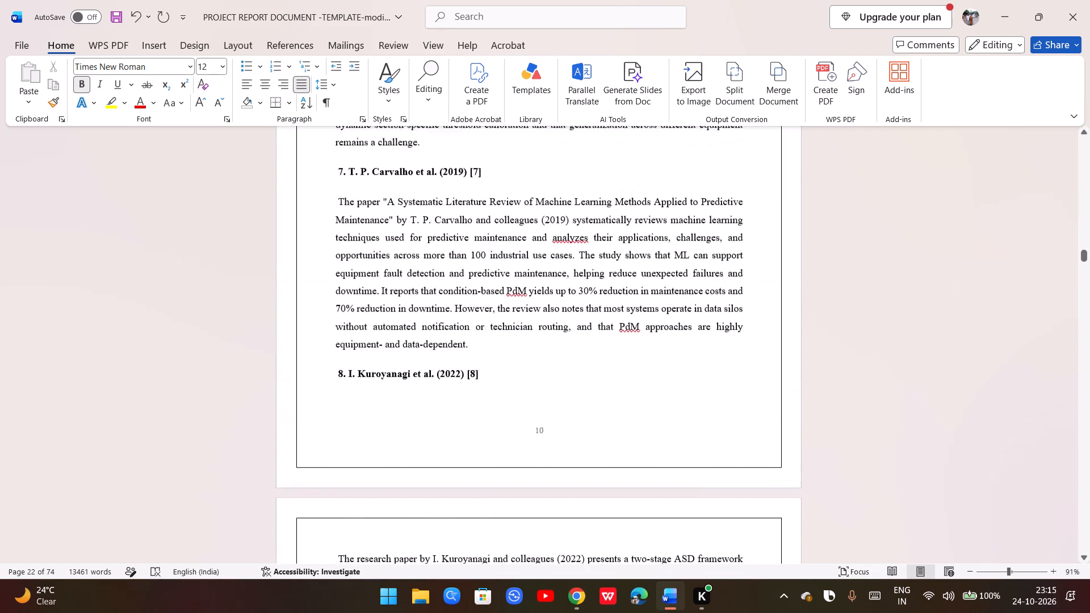
scroll(473, 383, up, 17)
scroll(473, 383, up, 4)
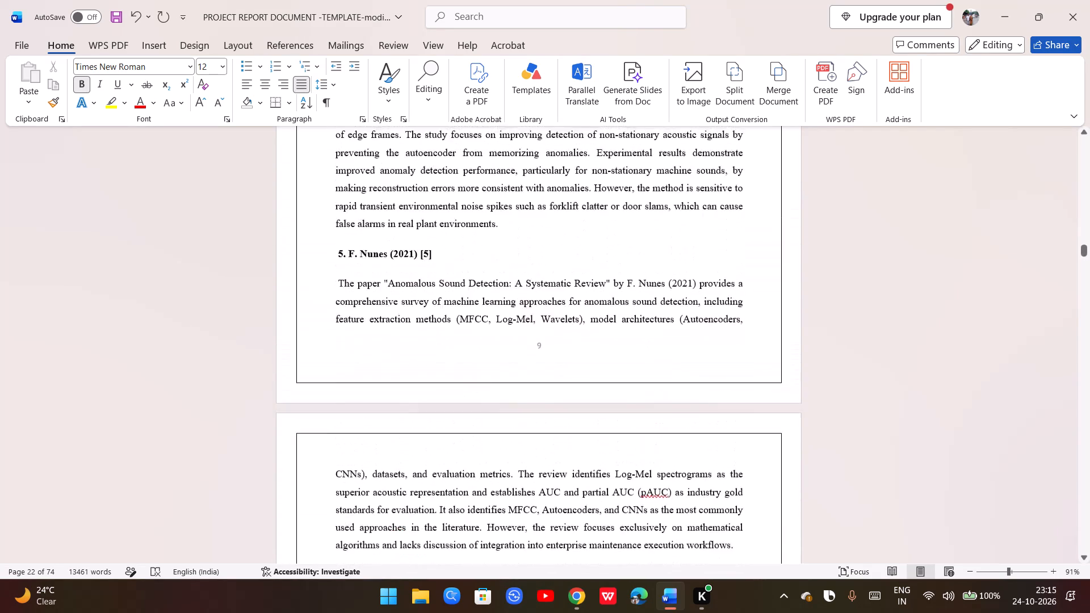
scroll(473, 383, up, 17)
scroll(473, 383, up, 5)
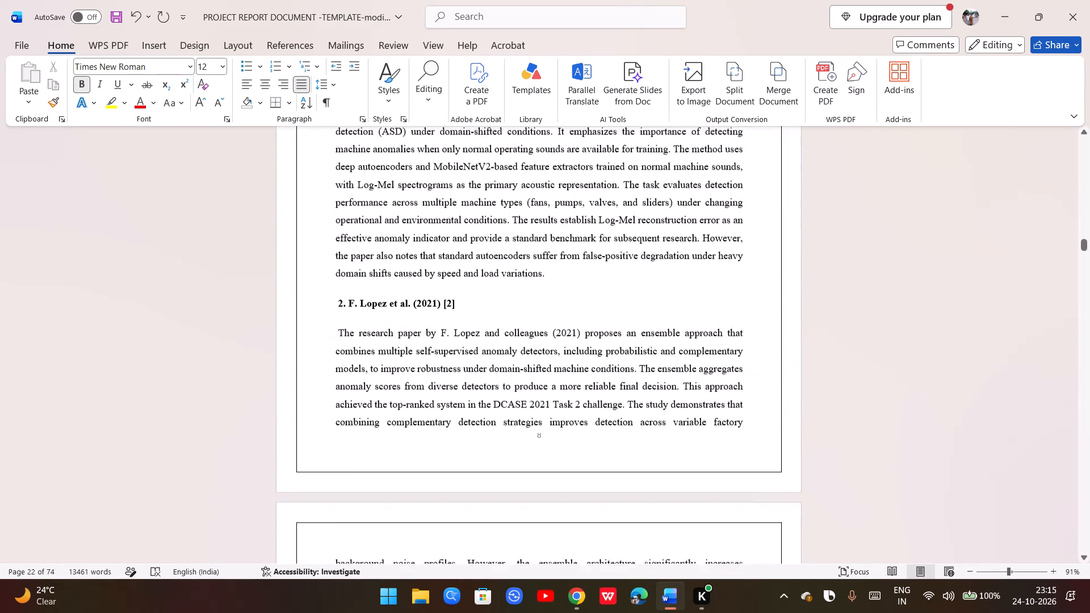
scroll(473, 383, up, 10)
scroll(473, 383, down, 15)
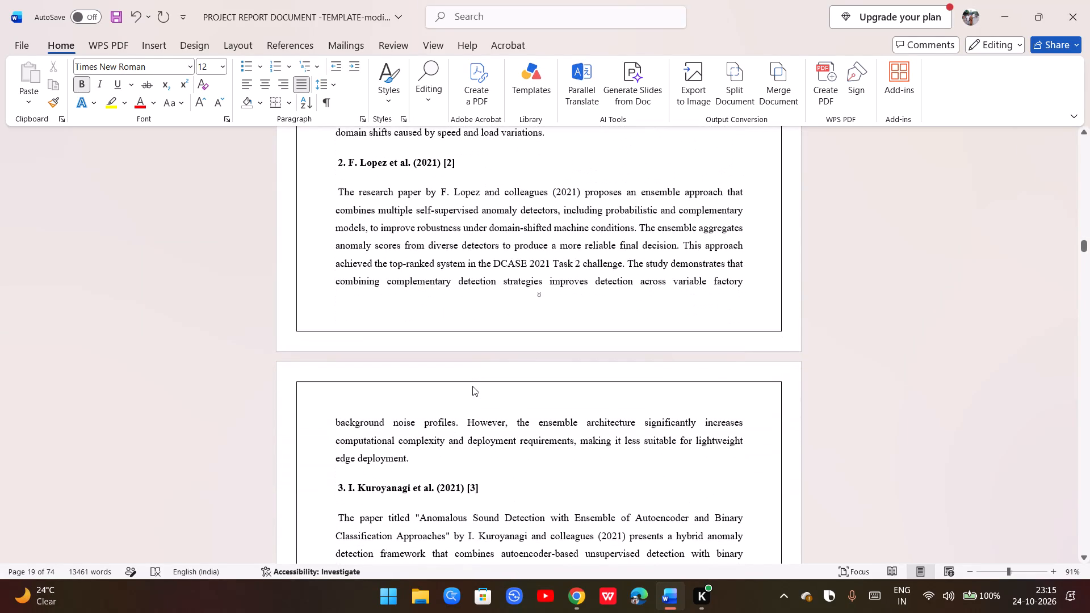
scroll(472, 386, down, 6)
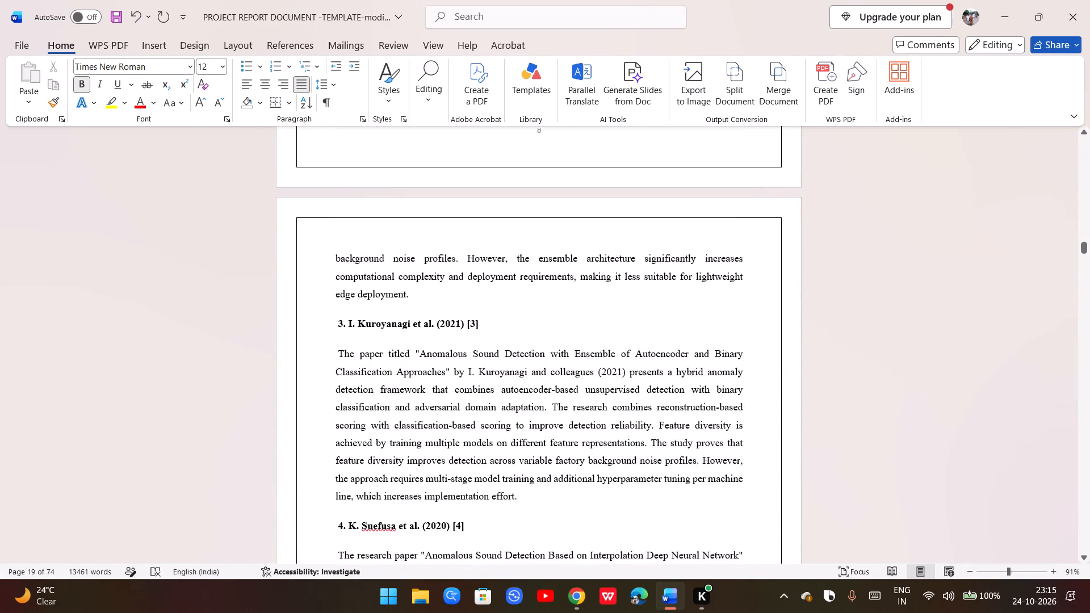
scroll(472, 386, down, 16)
scroll(472, 386, down, 12)
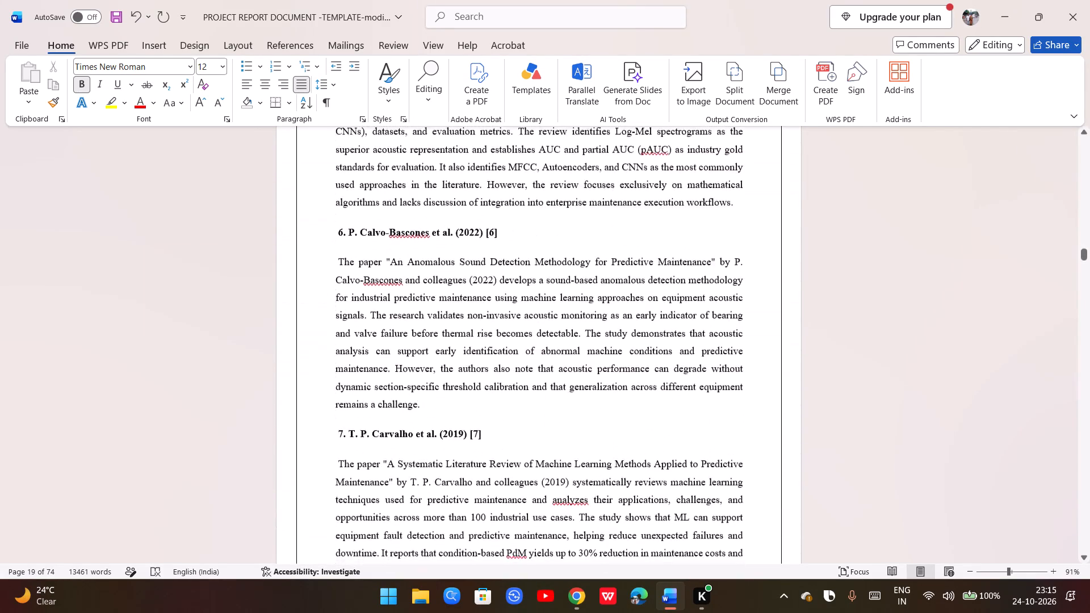
scroll(472, 389, down, 11)
scroll(472, 392, down, 11)
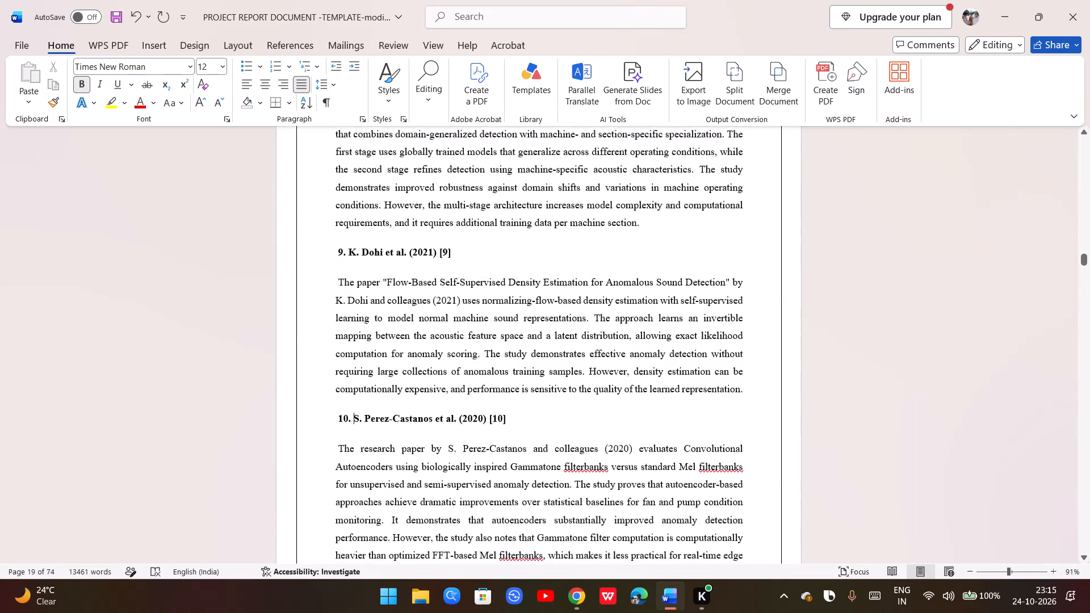
scroll(475, 394, down, 11)
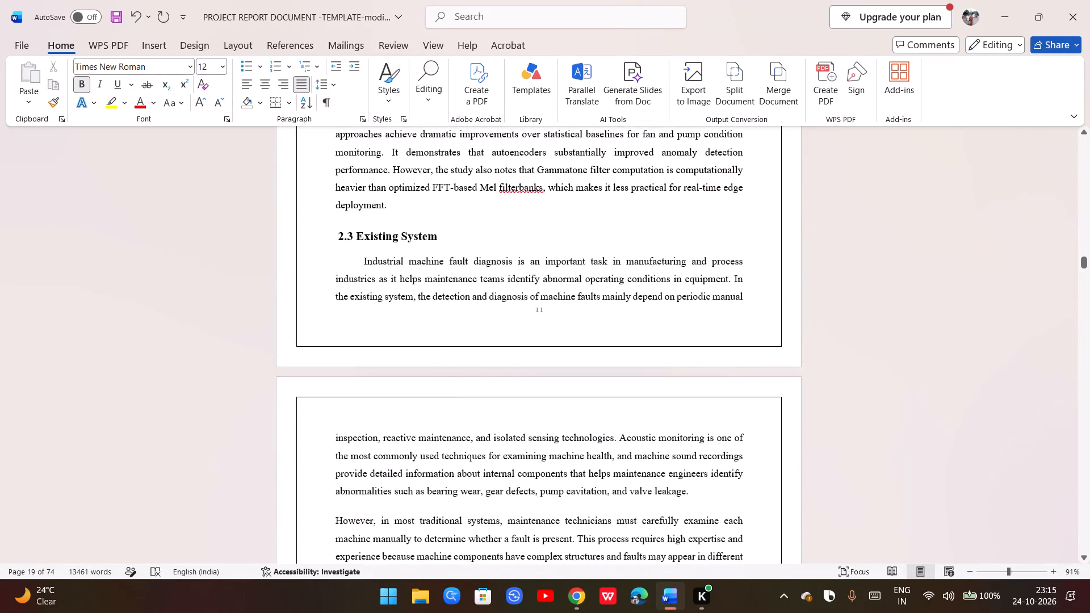
Renumber the Manual Acoustic Inspection heading under 2.3 Existing System as "2.3.1.".
scroll(368, 280, down, 8)
scroll(355, 311, up, 4)
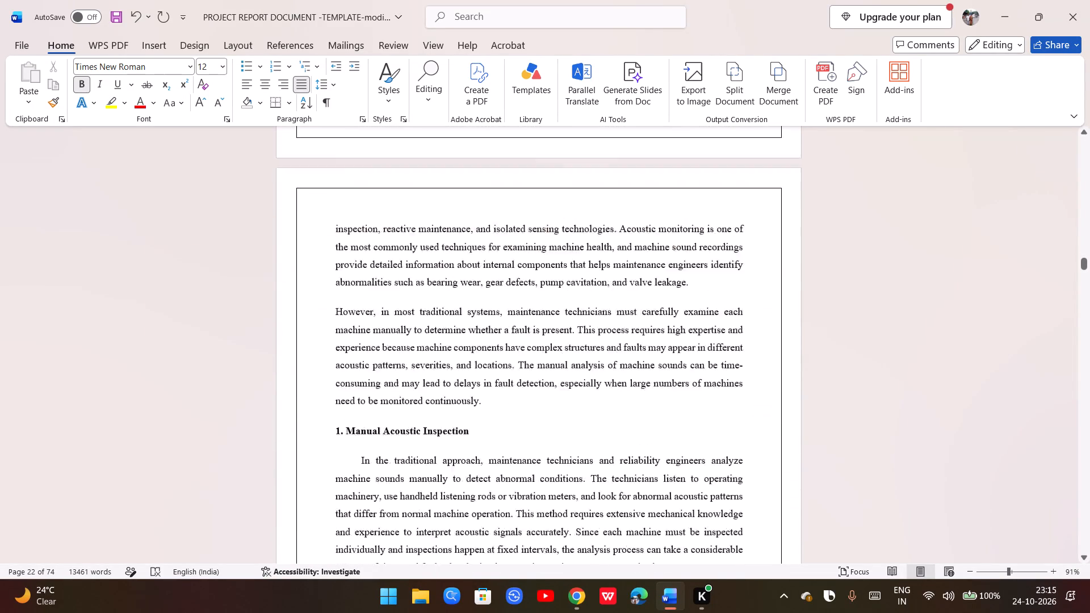
scroll(346, 284, up, 4)
scroll(354, 256, down, 3)
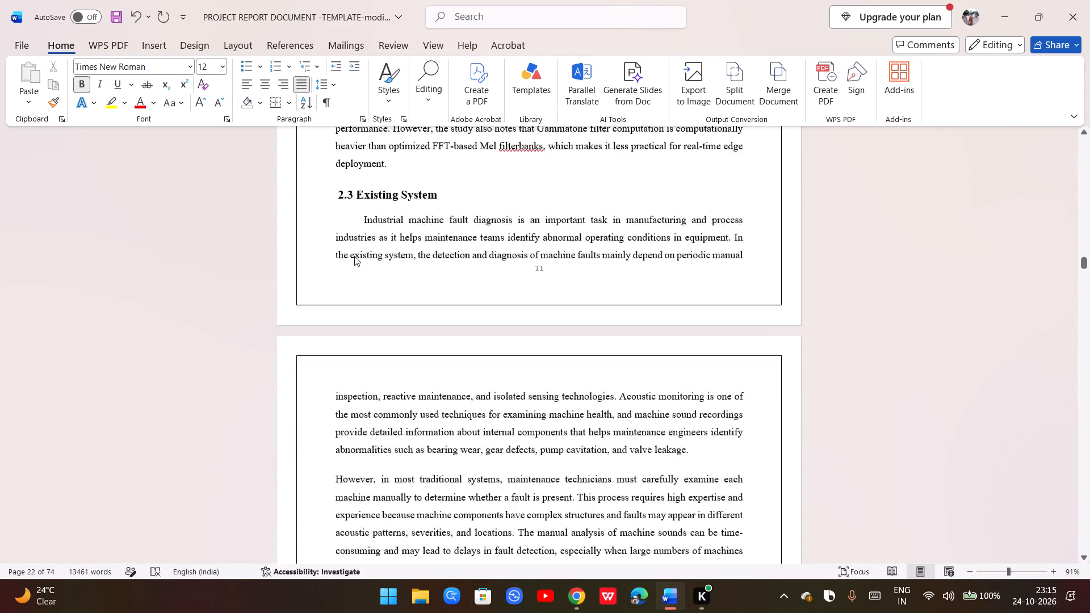
scroll(354, 256, down, 2)
scroll(349, 299, up, 3)
scroll(346, 293, down, 3)
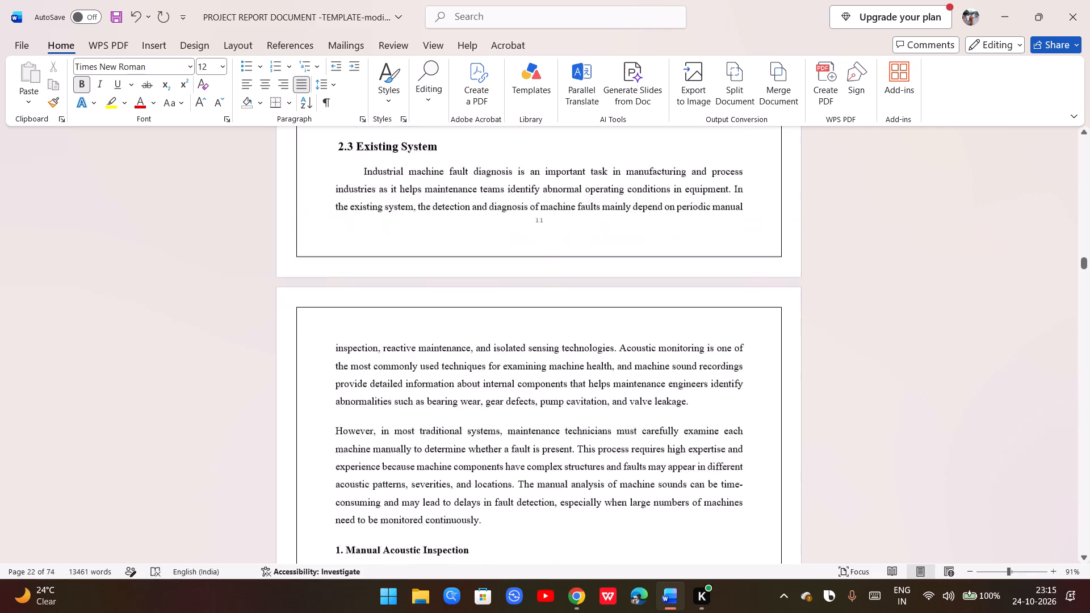
scroll(346, 293, down, 5)
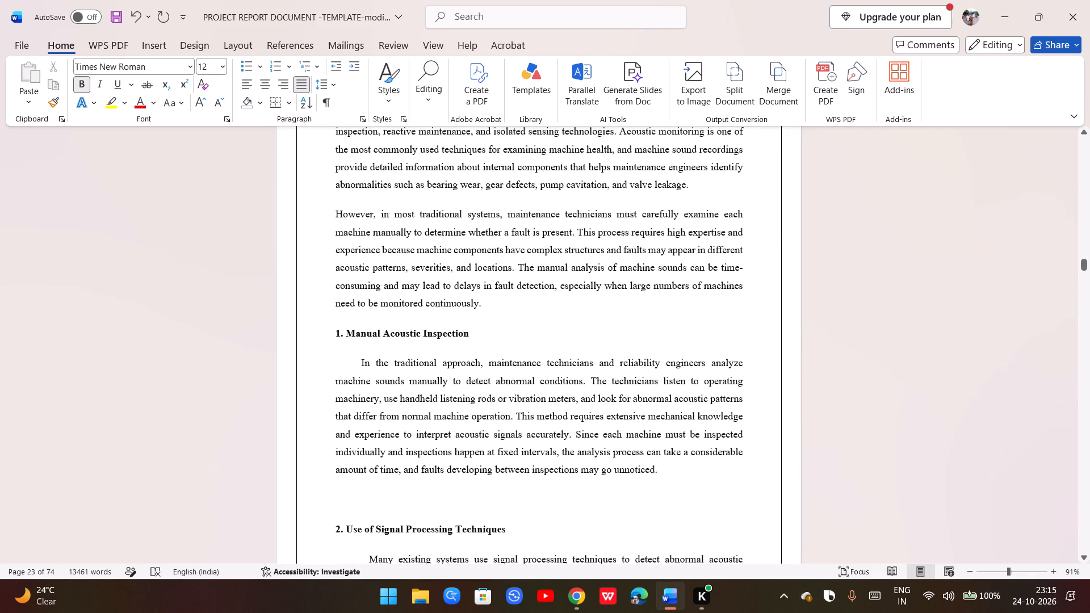
click(334, 334)
text(2.3.1)
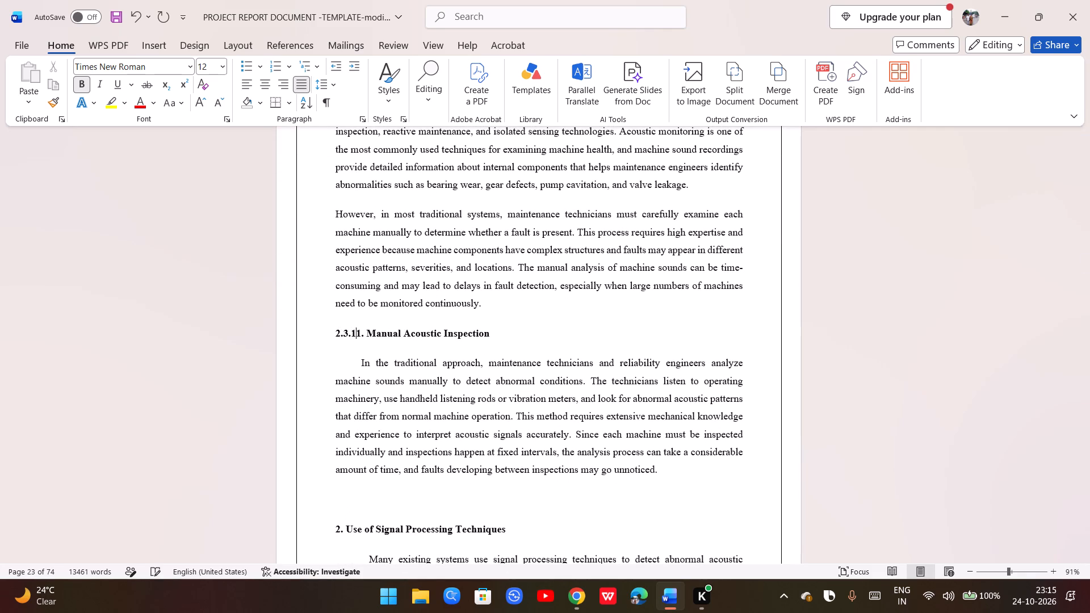
key(BackSpace)
Delete the blank line between the Manual Acoustic Inspection paragraph and the Use of Signal Processing Techniques heading.
scroll(411, 313, up, 6)
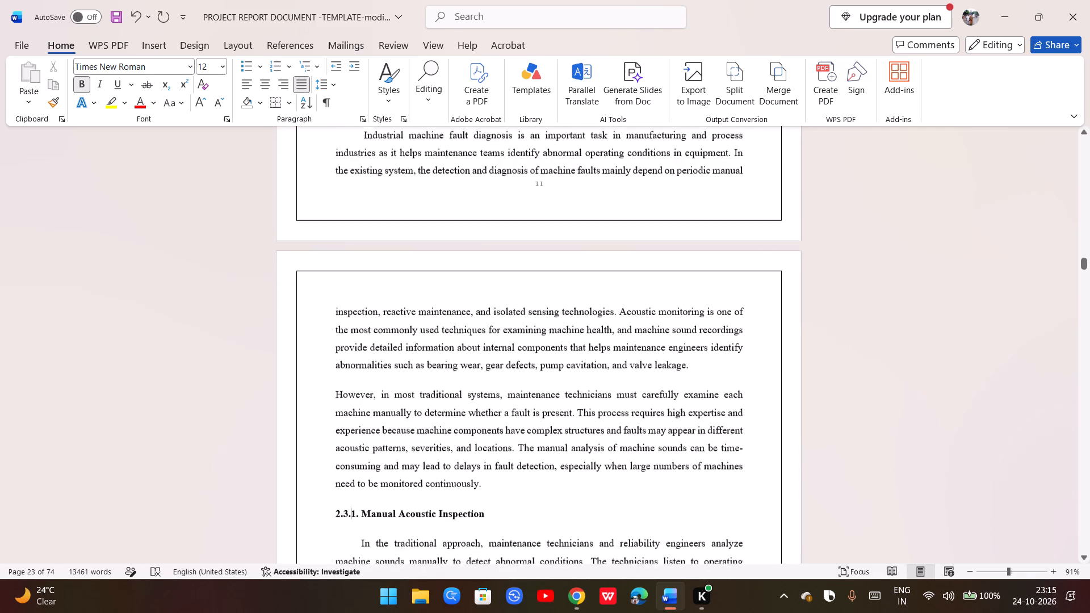
scroll(411, 313, up, 7)
scroll(411, 313, down, 10)
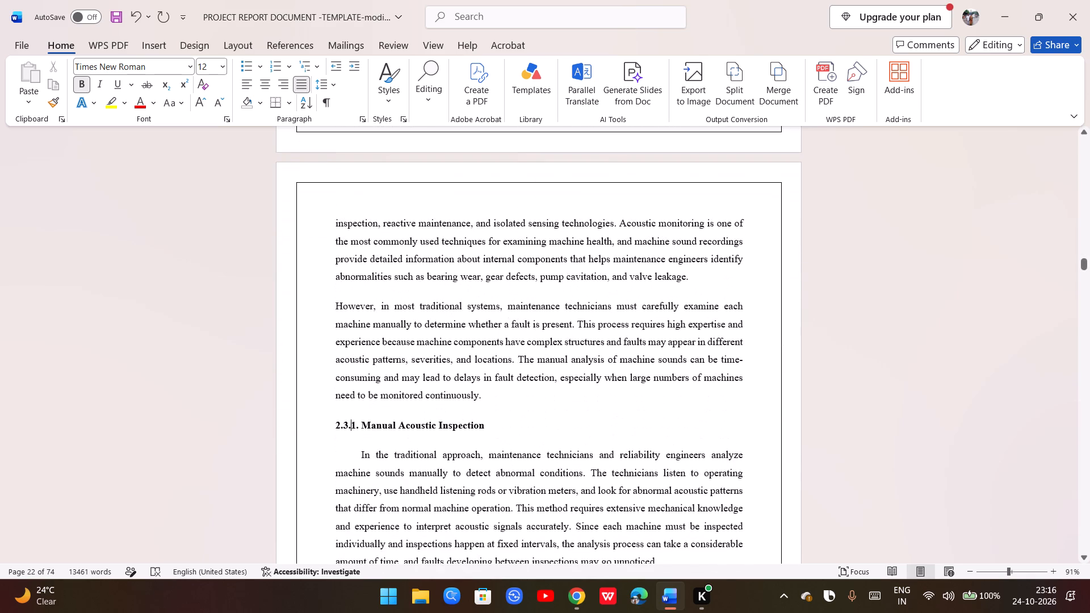
scroll(411, 313, down, 5)
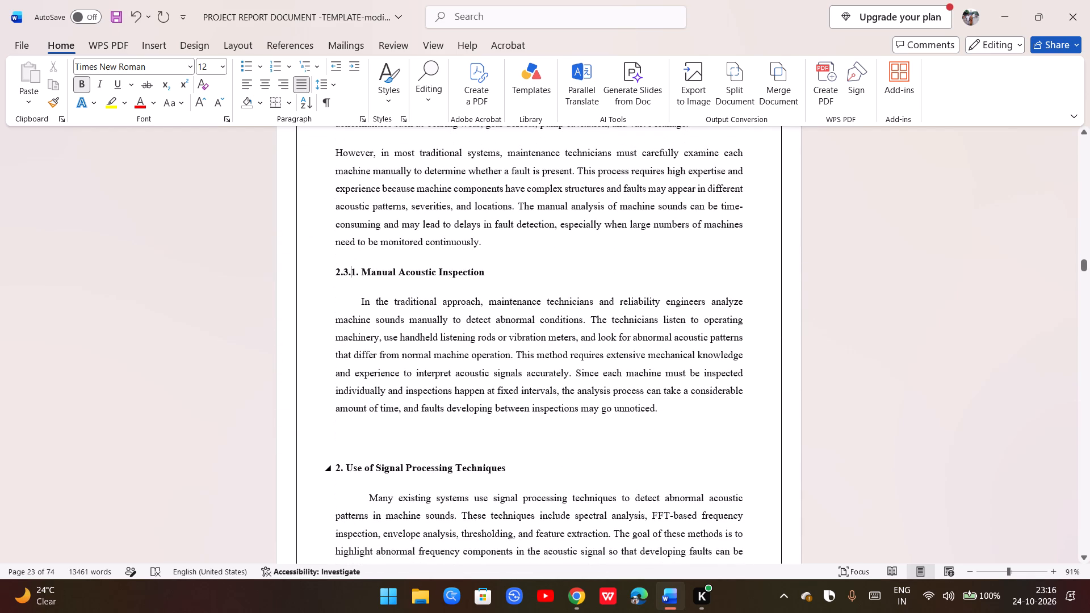
click(343, 451)
key(BackSpace)
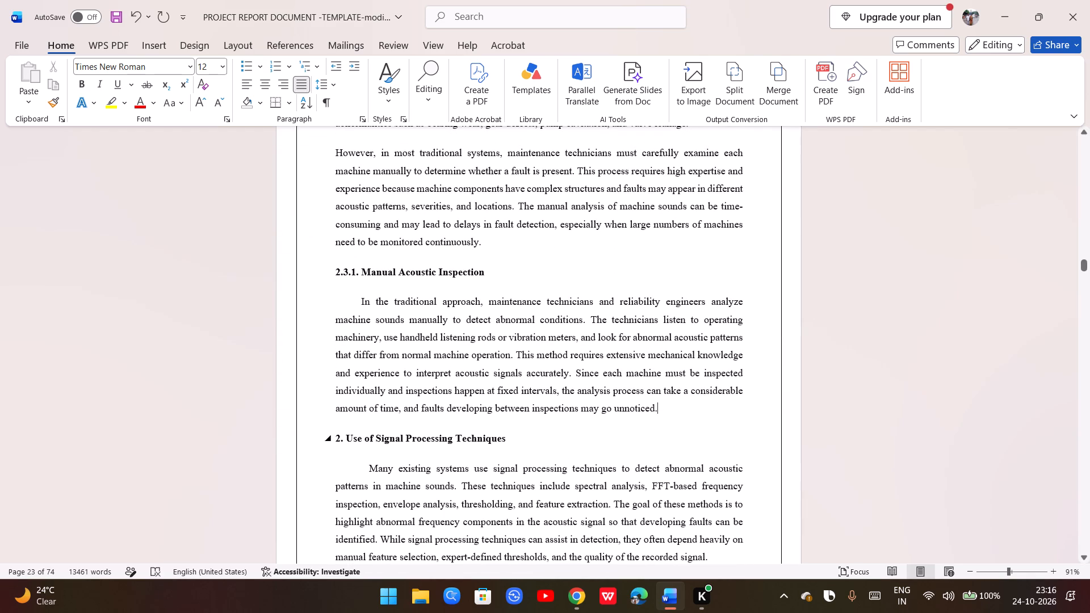
Renumber the Use of Signal Processing Techniques heading as "2.3.2.".
click(337, 434)
text(2.3.)
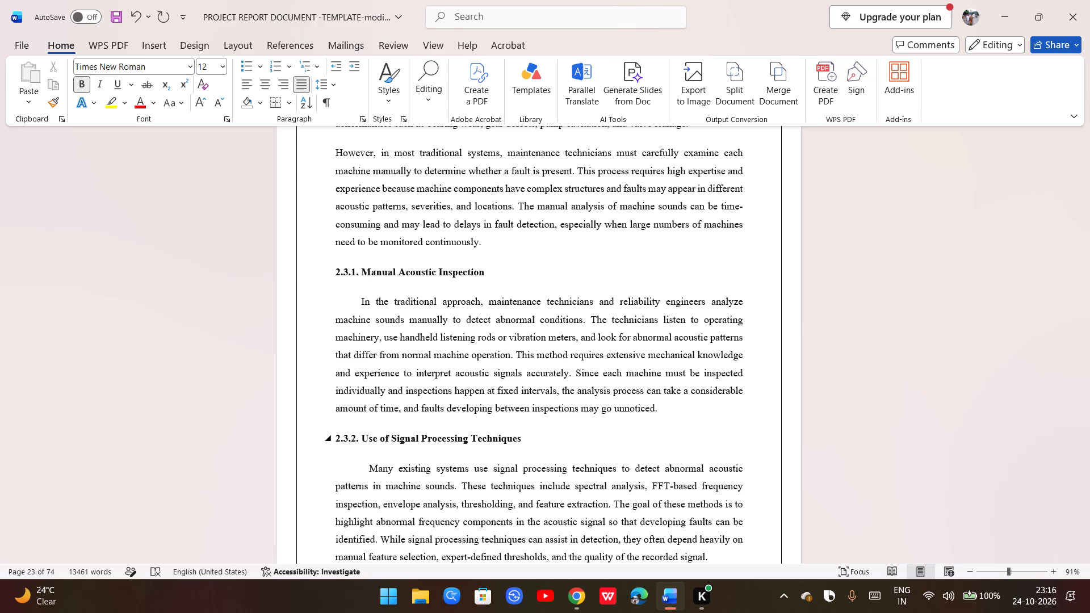
Check the Manual Acoustic Inspection and Use of Signal Processing Techniques numbers against the parent Existing System heading.
scroll(393, 388, up, 2)
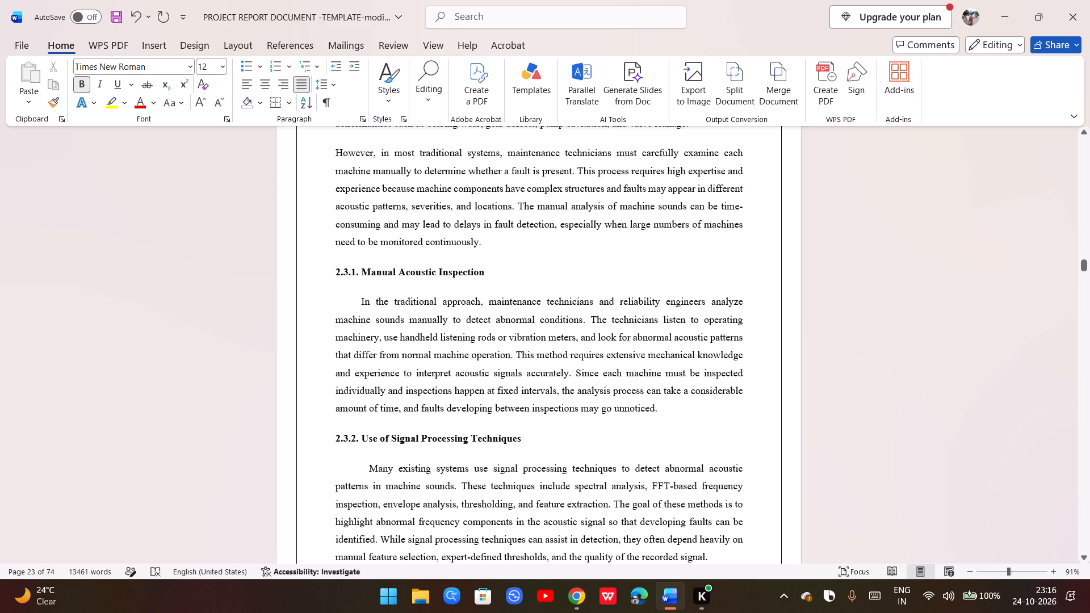
scroll(393, 388, up, 10)
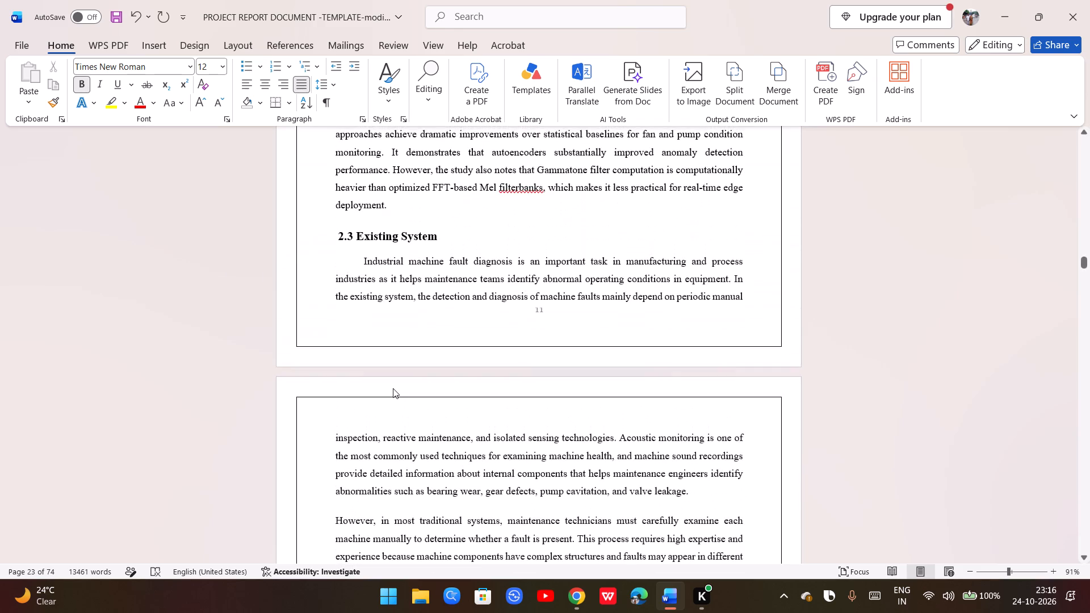
scroll(394, 391, down, 12)
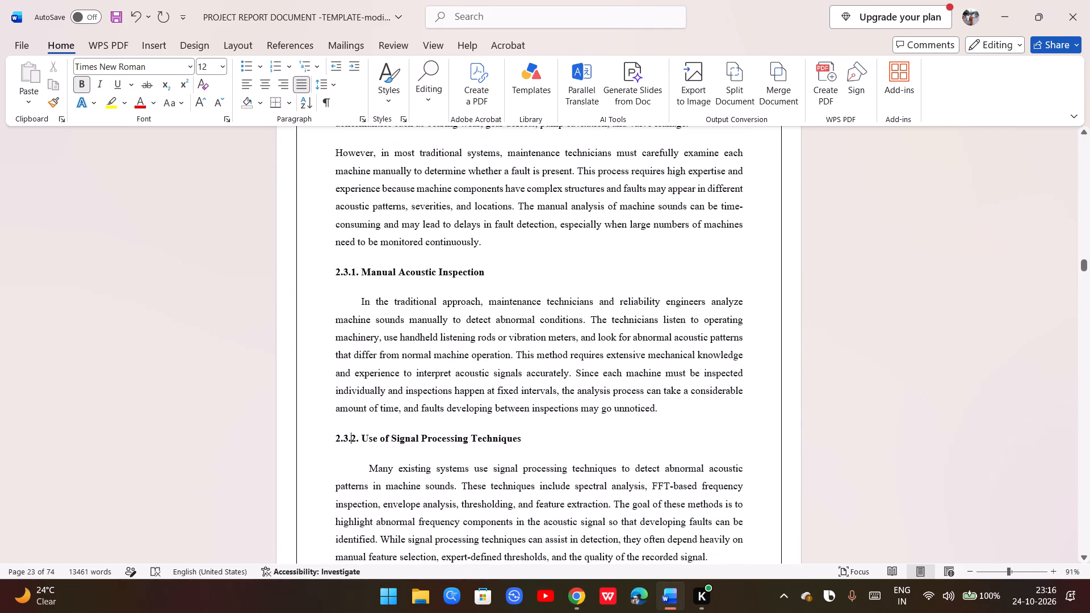
scroll(394, 391, up, 3)
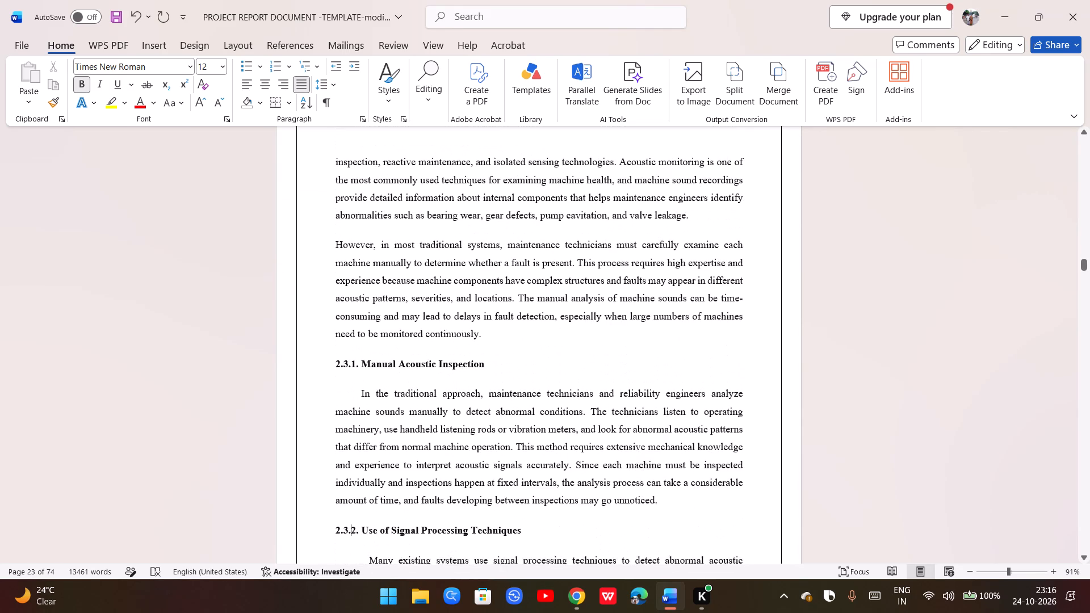
scroll(394, 391, up, 1)
Renumber the Machine Learning-Based Detection Systems heading as "2.3.3.".
scroll(394, 391, down, 9)
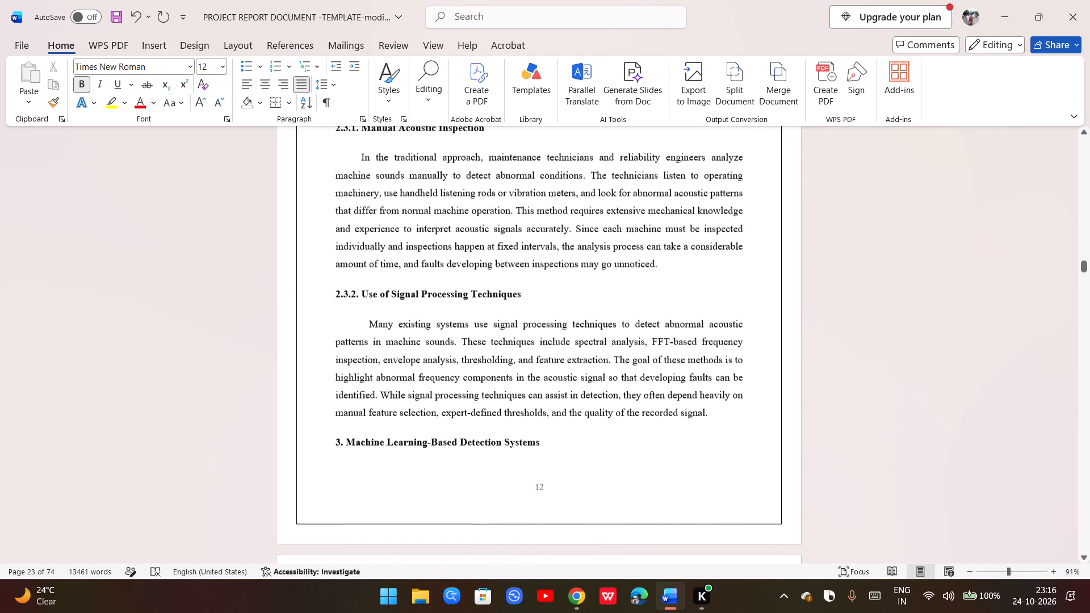
click(336, 437)
text(2.3.)
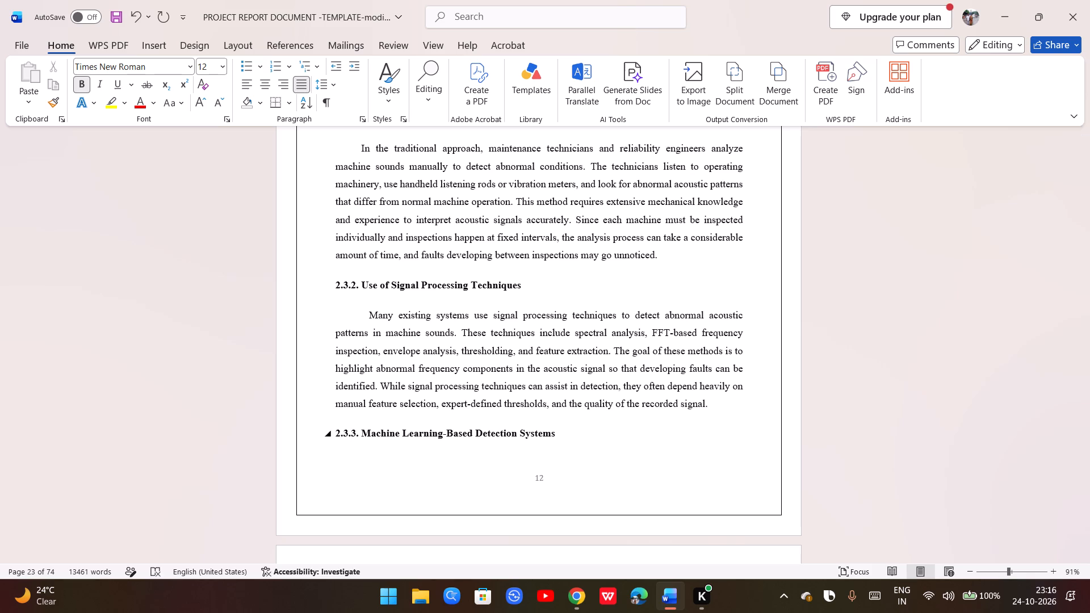
Renumber the Deep Learning-Based Detection Methods heading as "2.3.4.".
scroll(373, 413, down, 9)
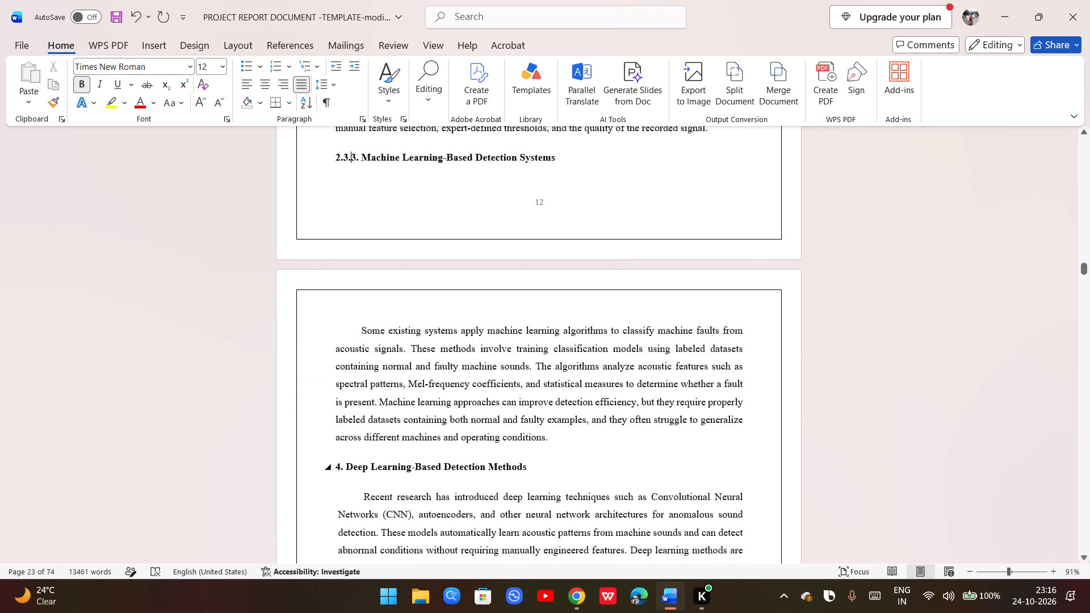
click(336, 472)
text(2.3)
key(period)
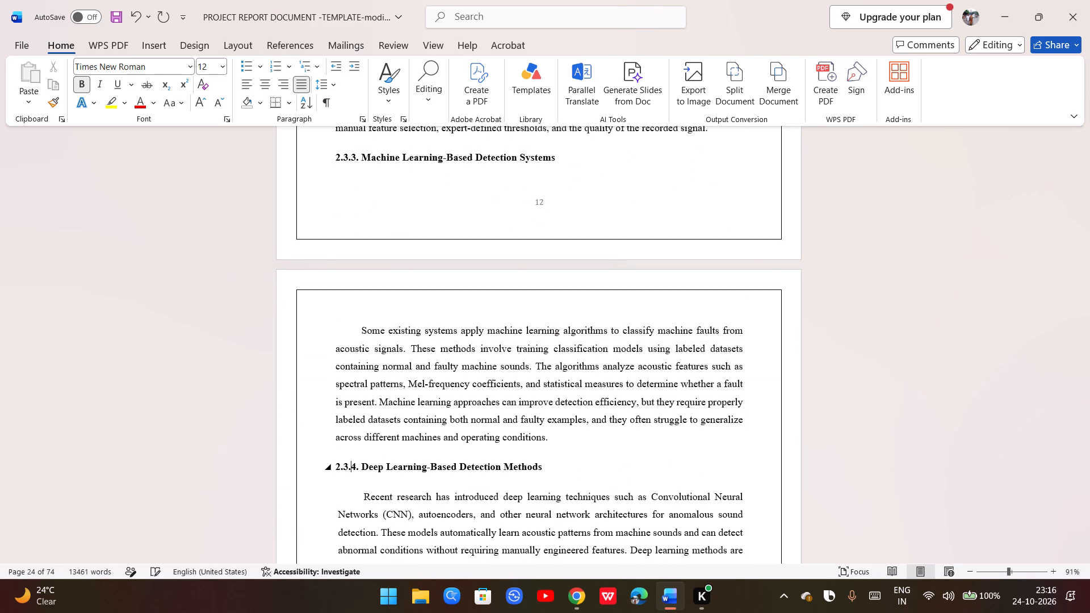
Push the "CHAPTER 3: METHODOLOGY" heading onto the top of a new page by adding blank lines above it.
scroll(336, 471, down, 10)
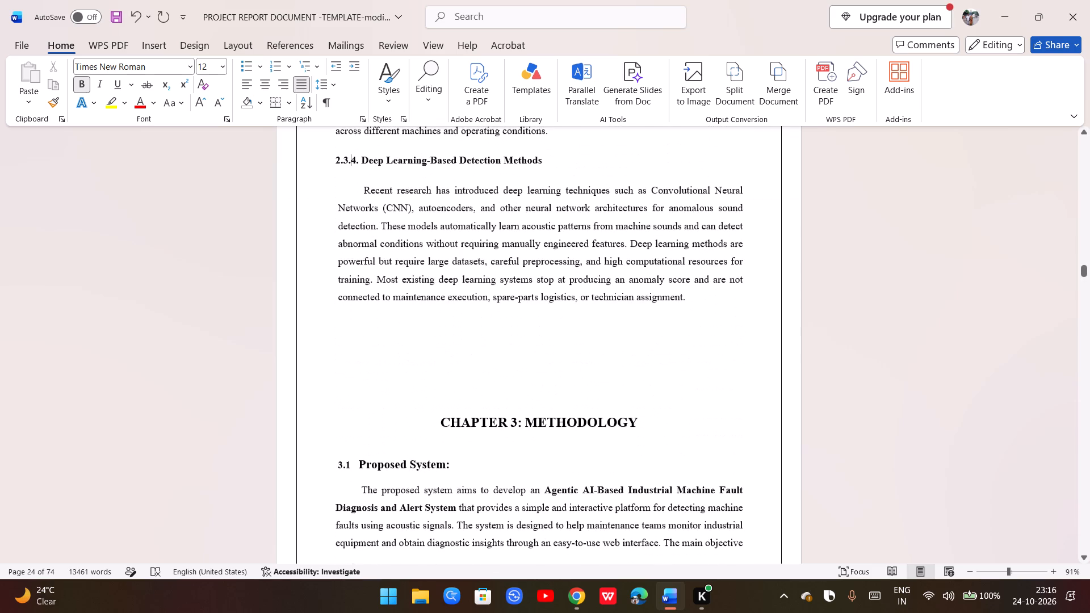
click(409, 381)
key(Return)
key(Return)
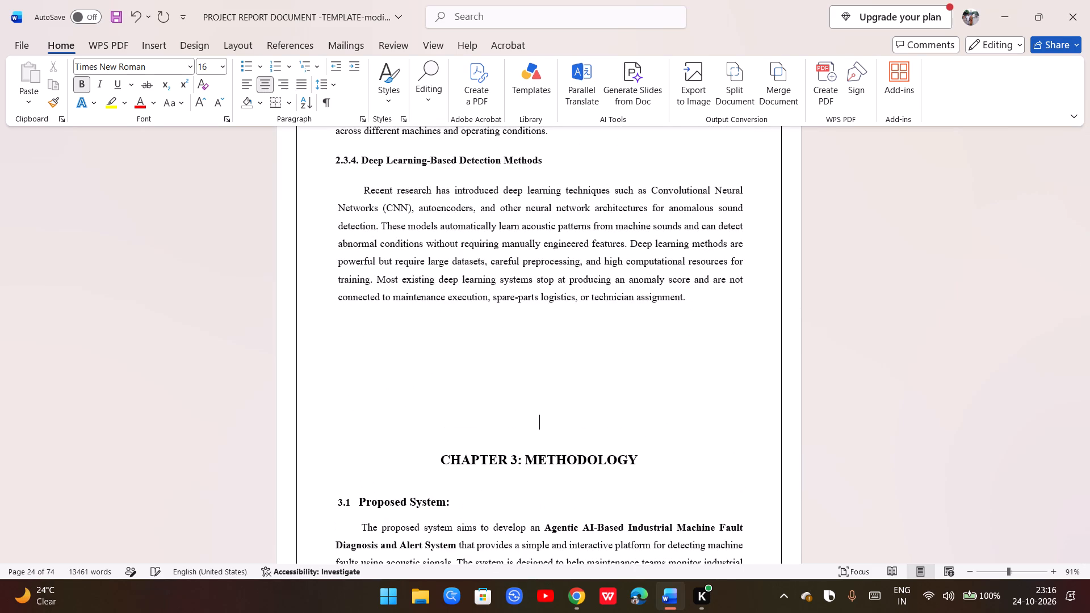
key(Return)
key(Return)
key(Return)
key(Return)
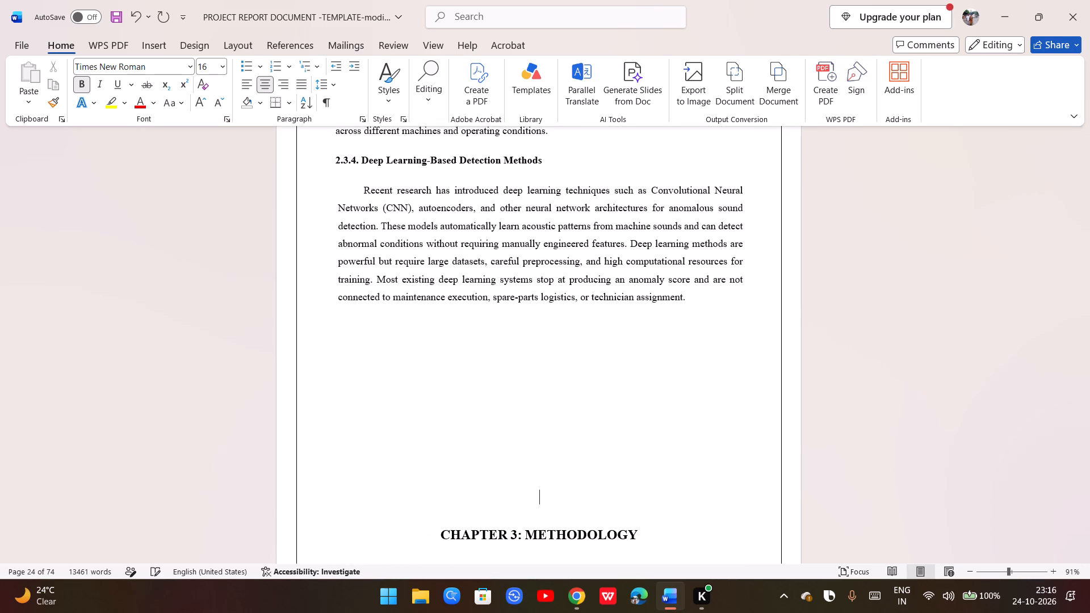
scroll(414, 379, down, 6)
key(Return)
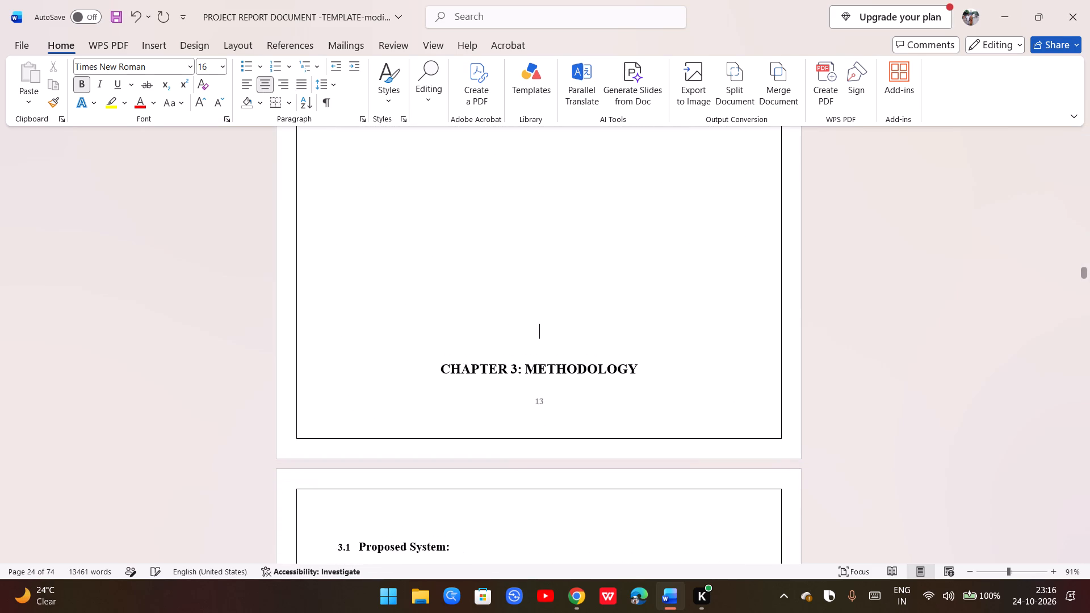
key(Return)
key(Return)
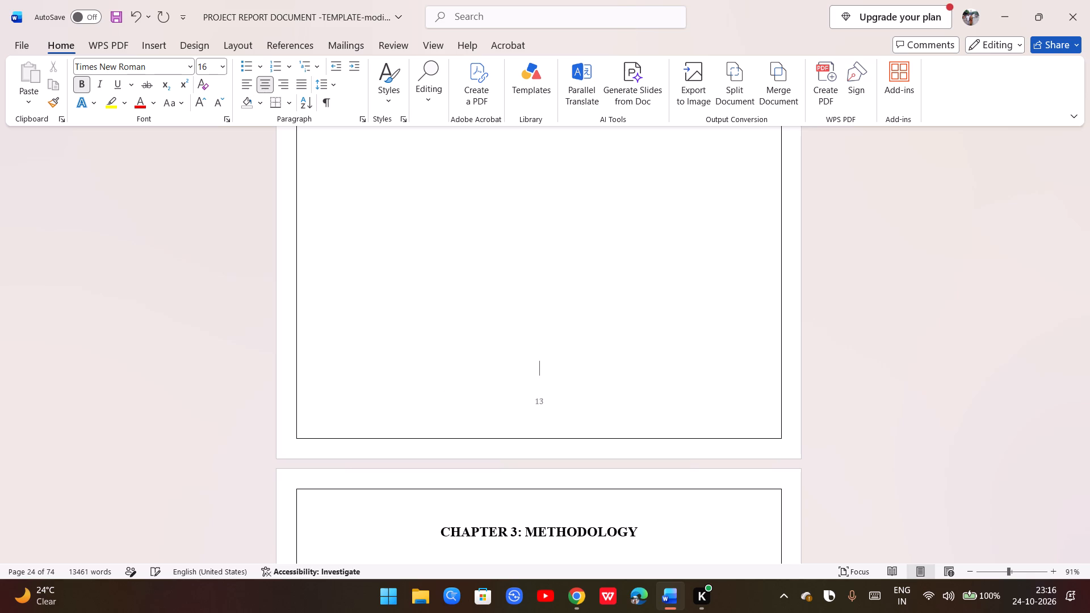
scroll(416, 378, down, 5)
scroll(395, 488, down, 3)
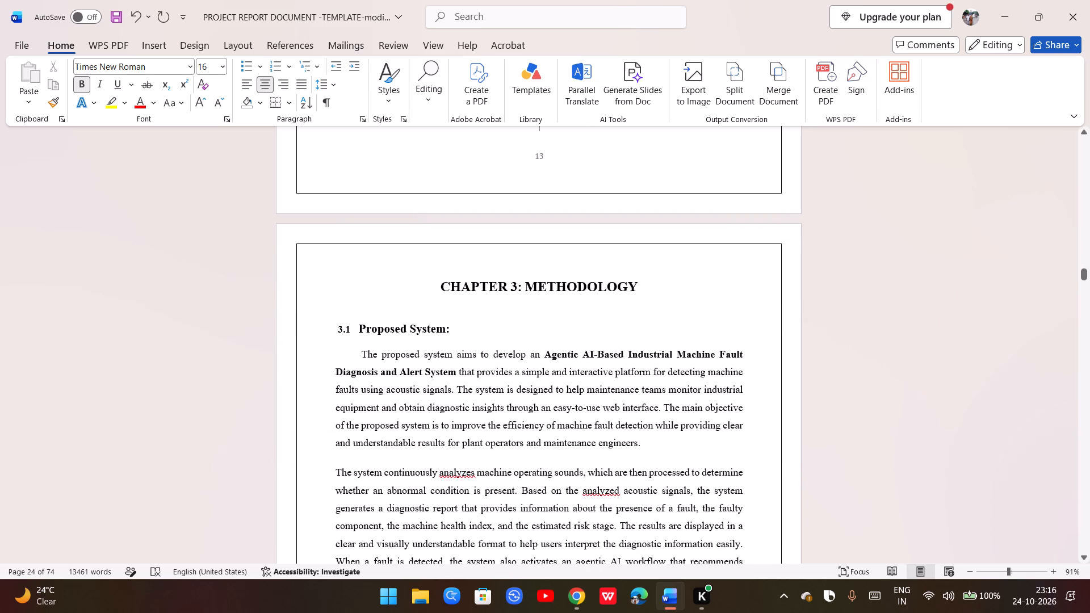
scroll(358, 334, down, 3)
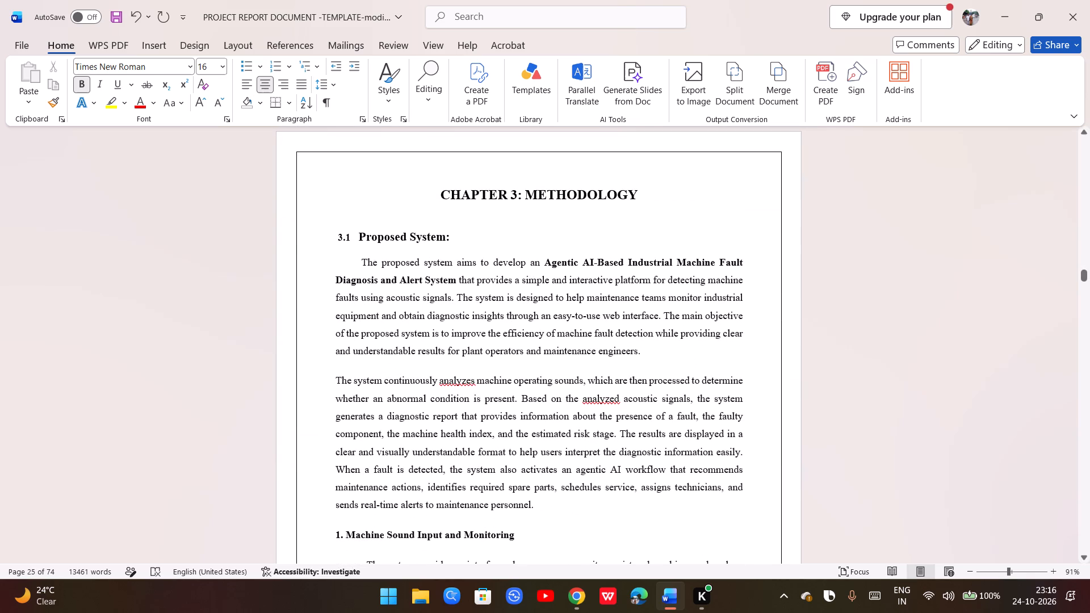
Renumber the Machine Sound Input and Monitoring heading as "3.1.1." under Proposed System.
click(357, 237)
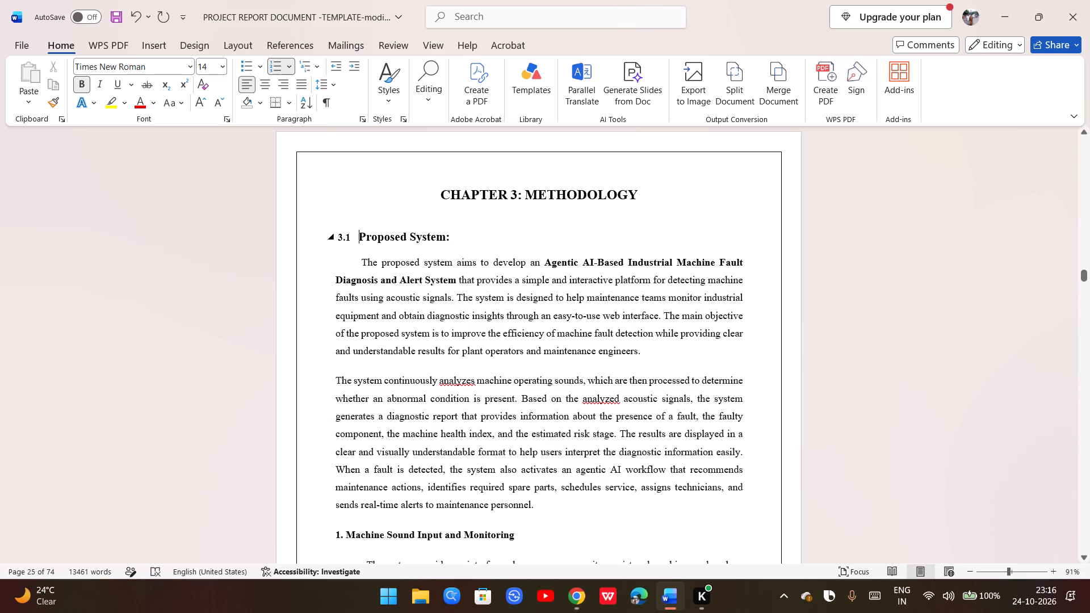
scroll(371, 236, down, 5)
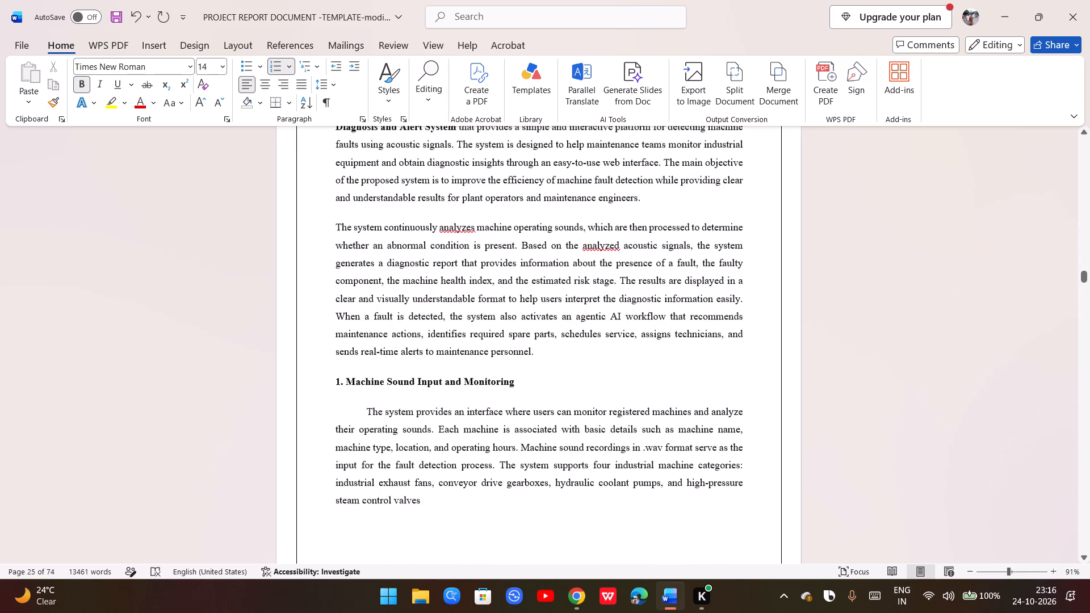
scroll(372, 238, up, 2)
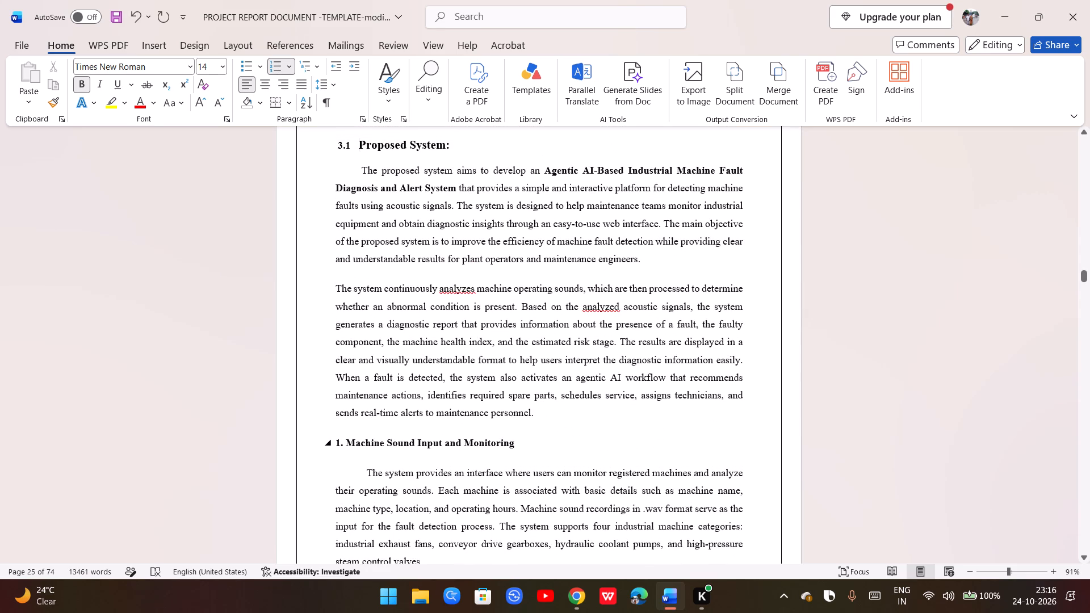
click(336, 444)
text(3.1)
key(period)
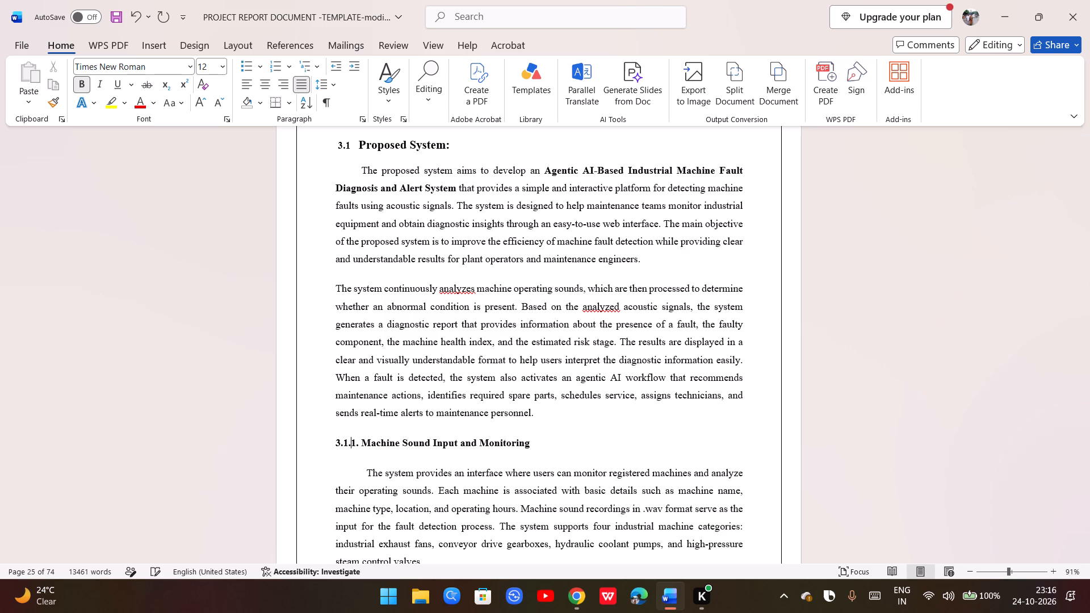
Remove the blank lines between the Machine Sound Input and Monitoring paragraph and the Acoustic Signal Analysis heading.
scroll(452, 409, down, 7)
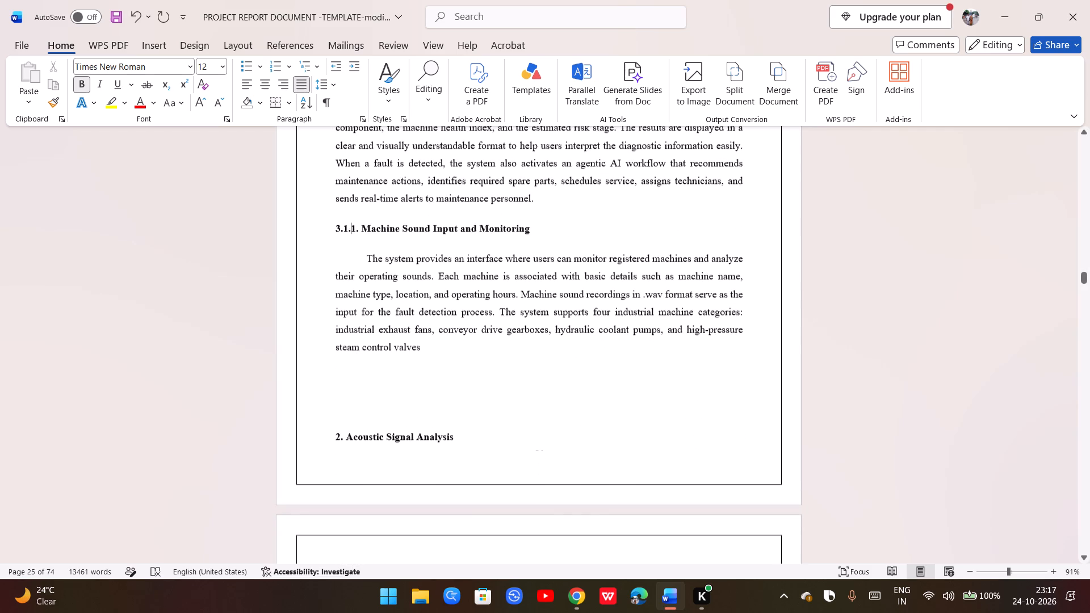
click(353, 413)
key(BackSpace)
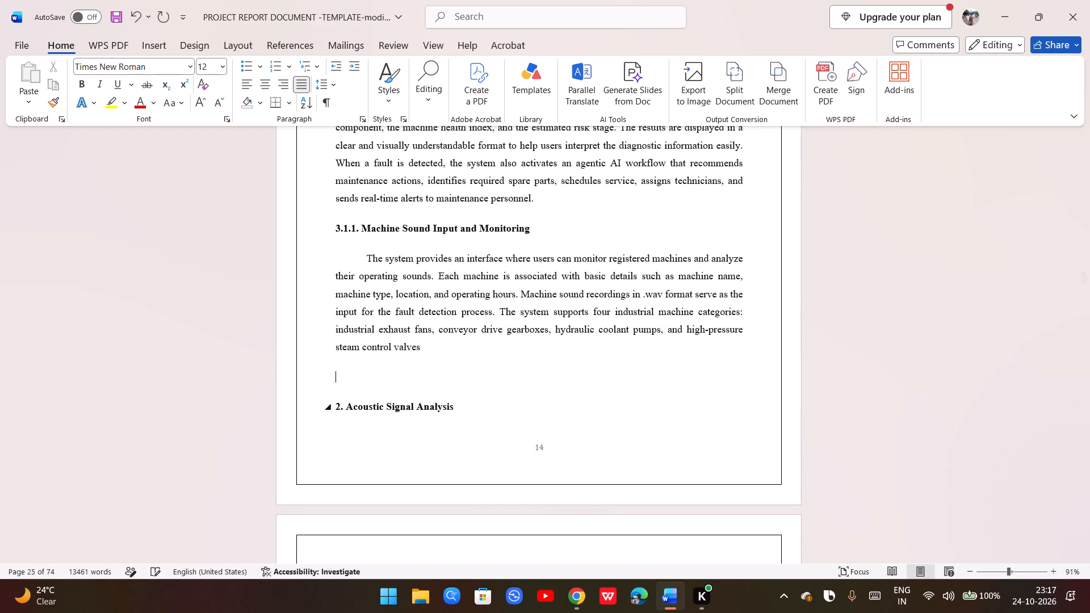
key(BackSpace)
Renumber the Acoustic Signal Analysis heading as "3.1.2.".
click(334, 381)
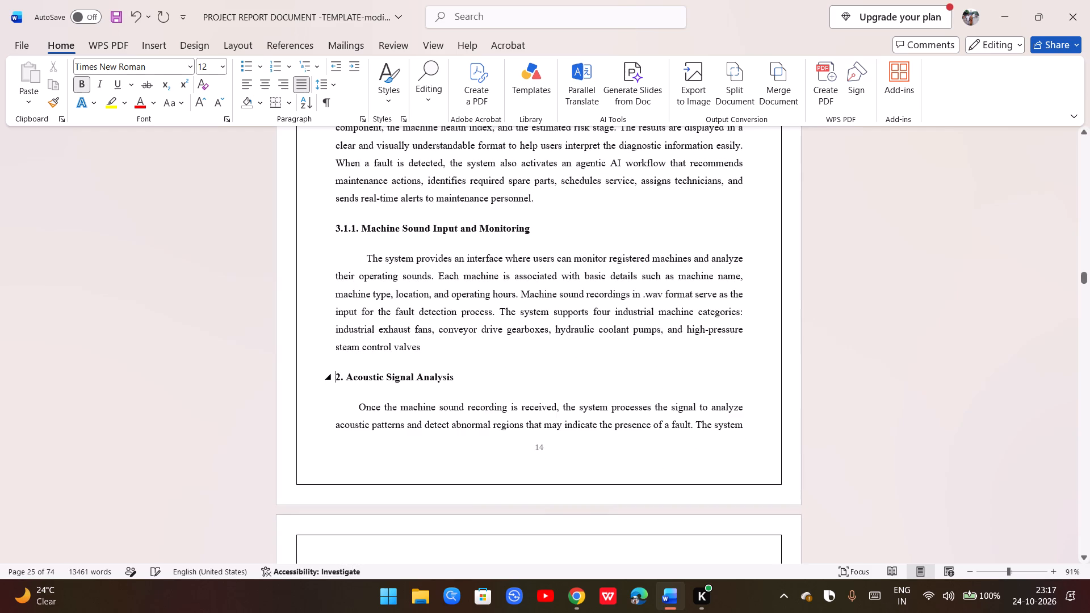
text(3.1.)
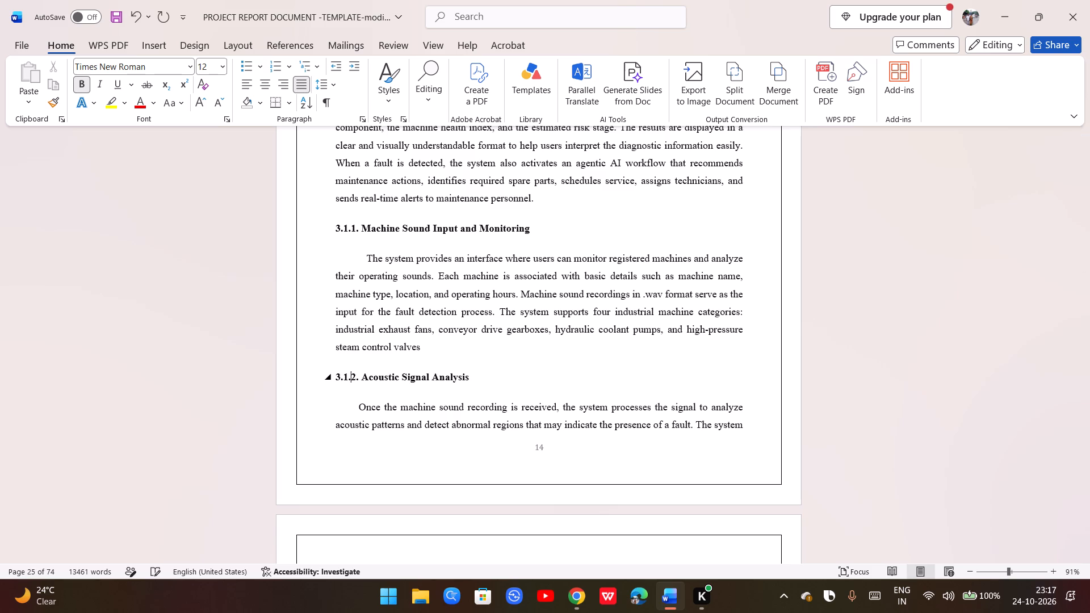
Renumber the Fault Diagnosis and Health Assessment heading as "3.1.3.", checking it against the preceding subsection's number.
scroll(334, 381, down, 10)
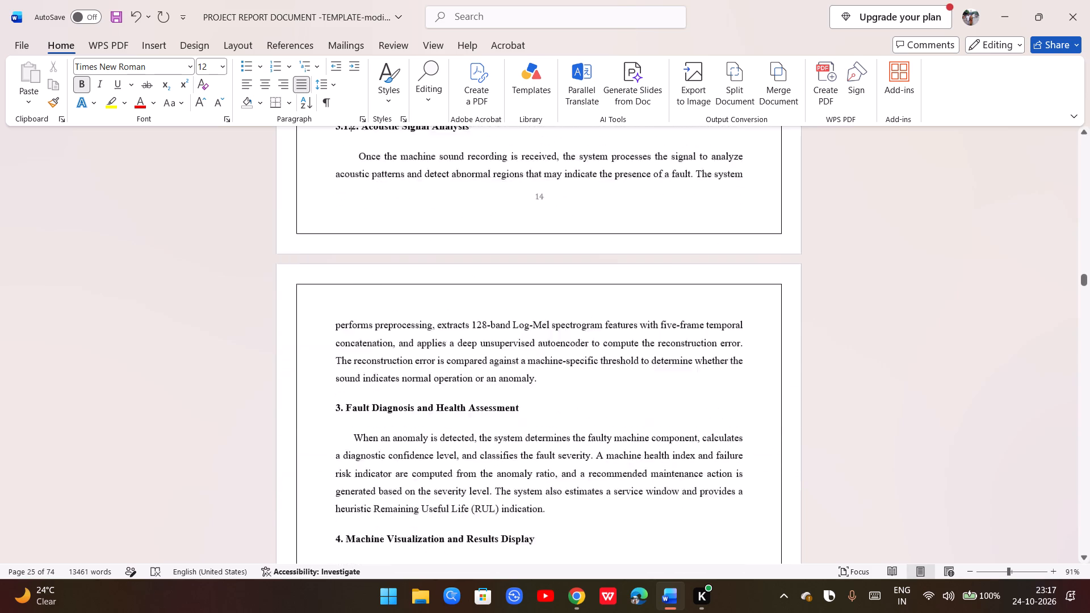
click(336, 351)
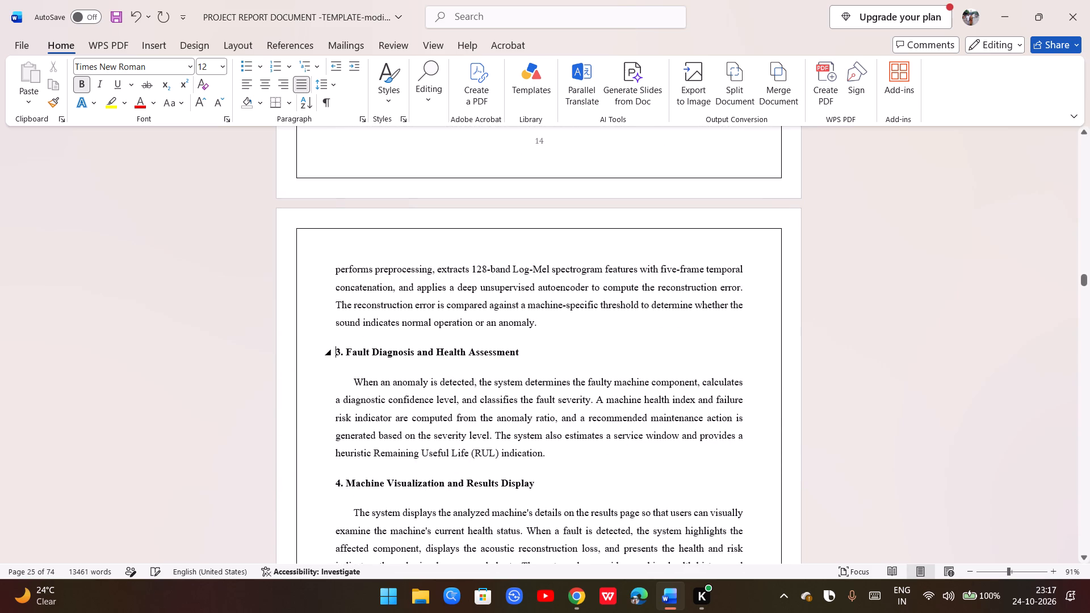
text(3.)
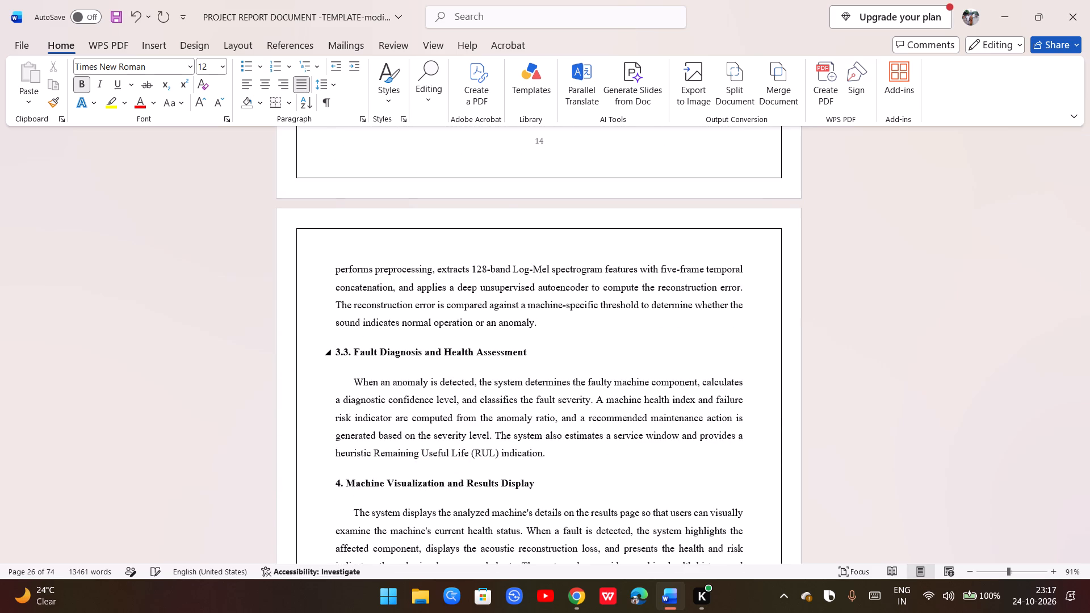
key(1)
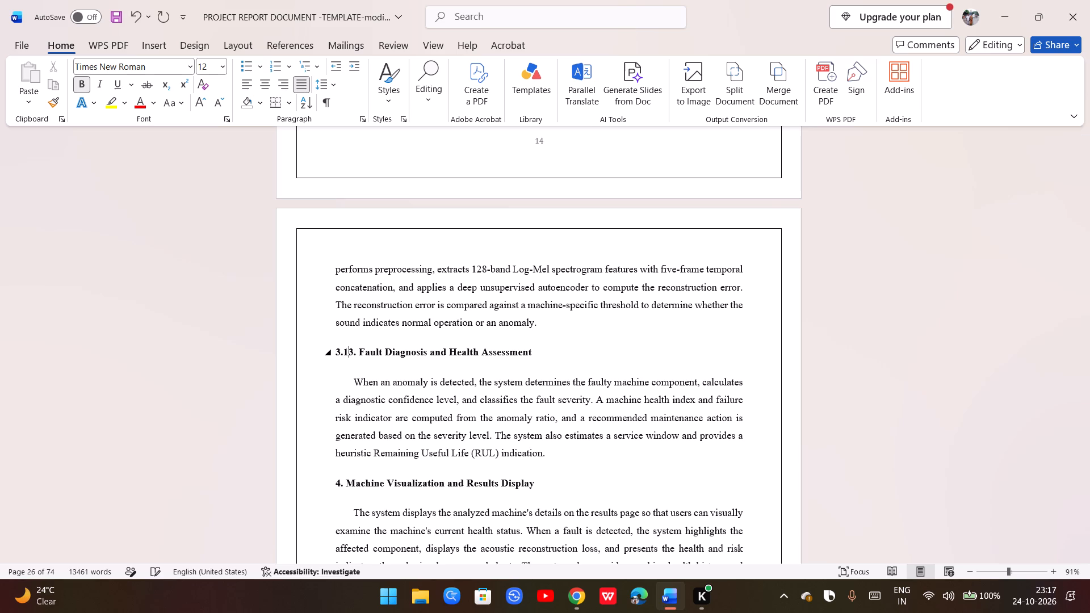
key(period)
scroll(336, 351, up, 3)
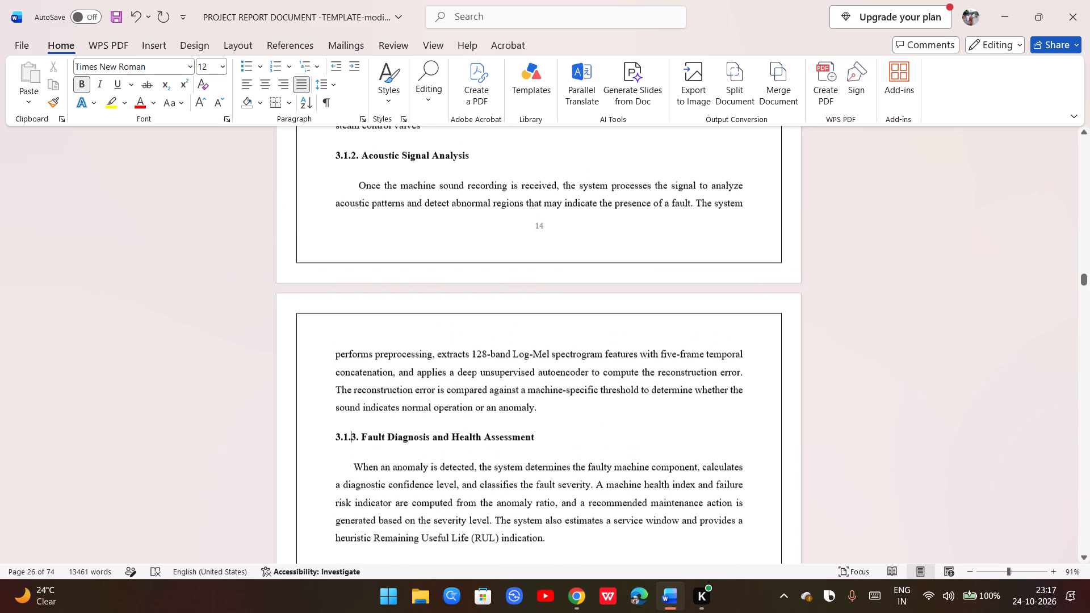
Renumber the Machine Visualization and Results Display heading as "3.1.4.".
scroll(336, 351, down, 5)
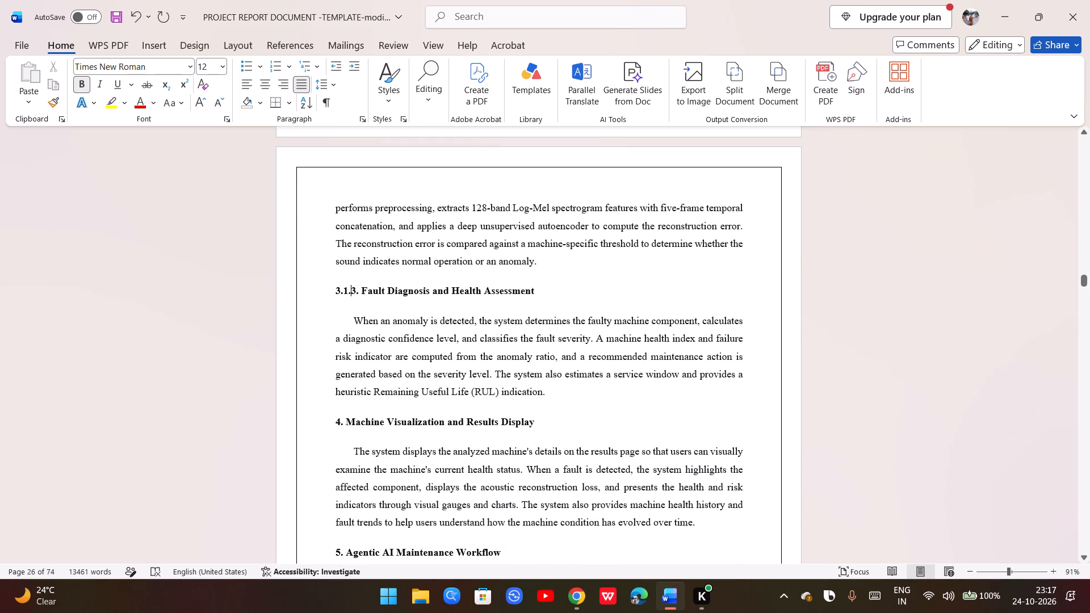
click(334, 425)
text(3.1.)
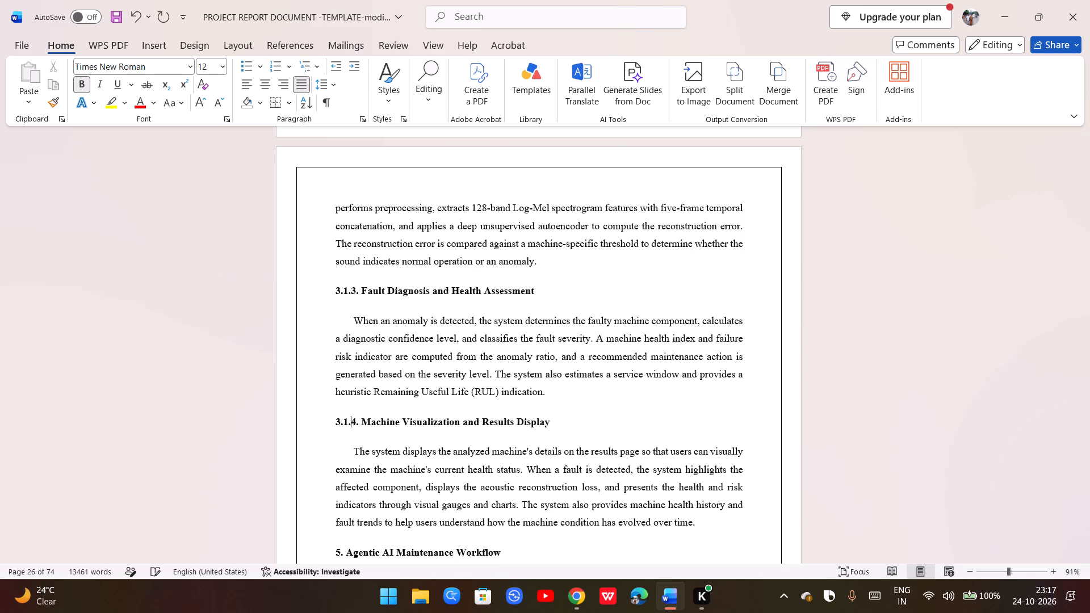
Renumber the Agentic AI Maintenance Workflow heading as "3.1.5.".
scroll(443, 387, down, 2)
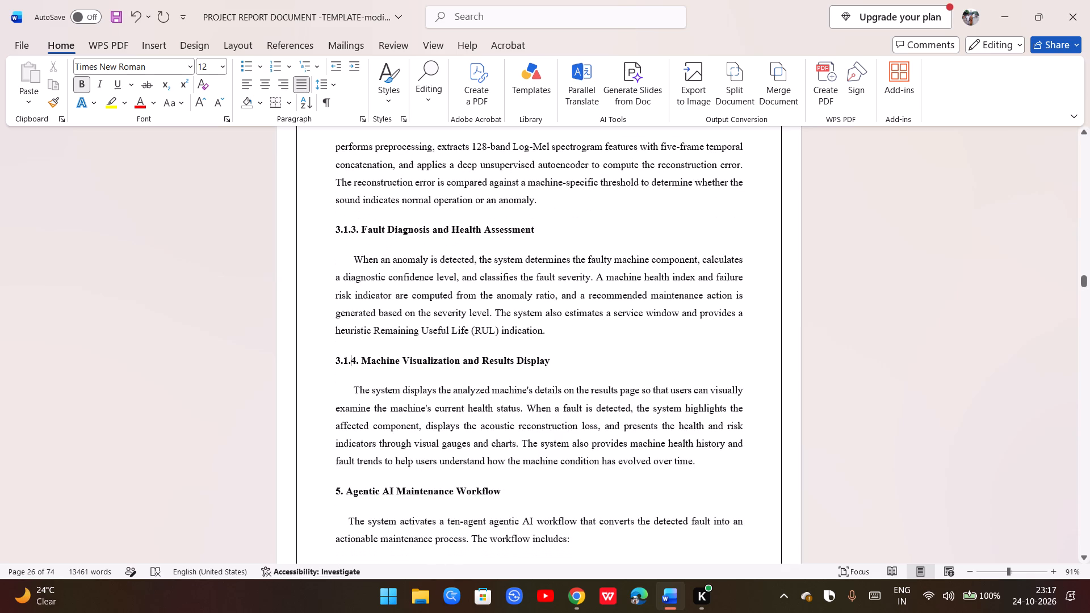
click(337, 491)
text(3.1.)
Review the subsection numbering and layout of the Proposed System section, from the workflow list back to the Chapter 3 heading.
scroll(502, 458, down, 5)
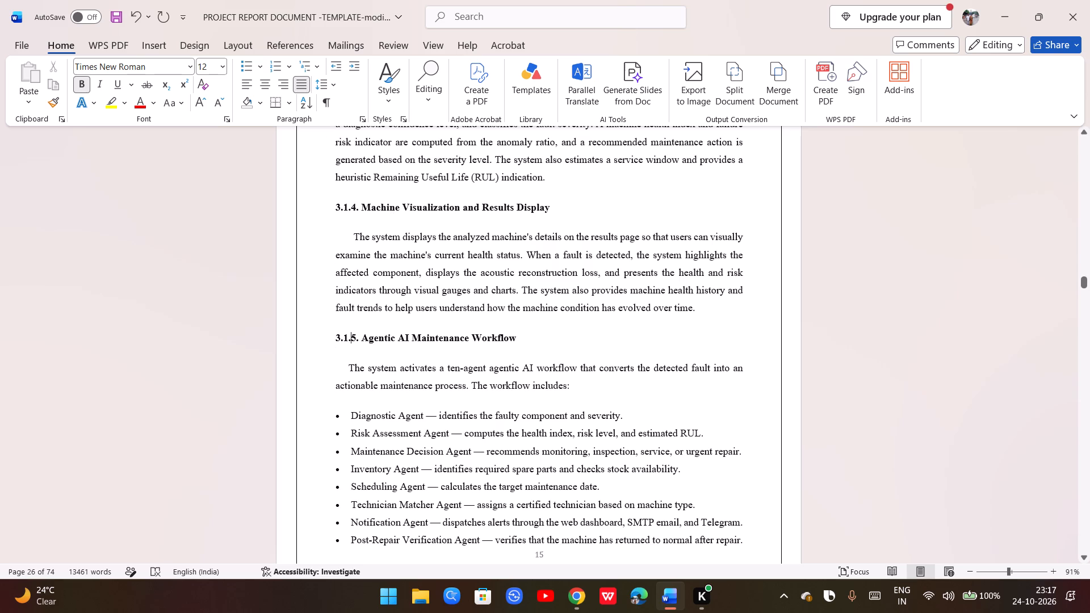
scroll(489, 459, down, 6)
scroll(416, 380, down, 4)
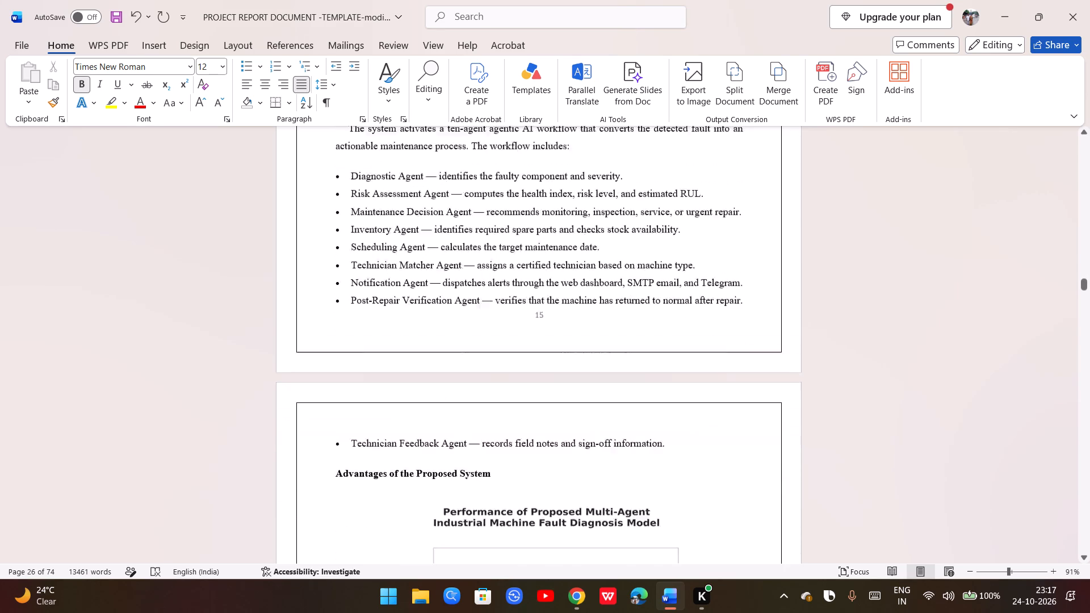
scroll(400, 276, up, 4)
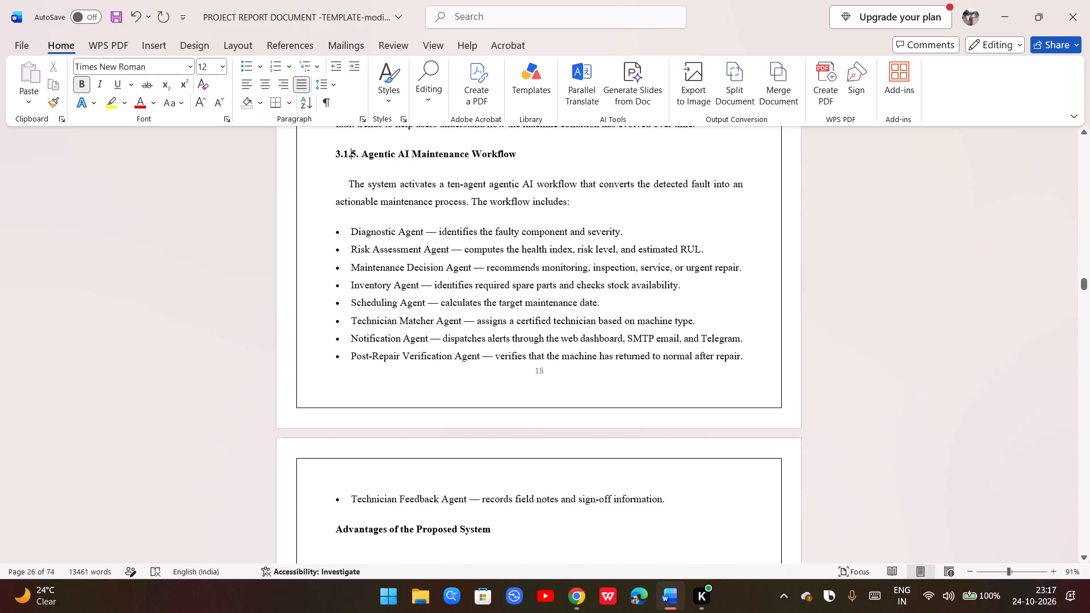
scroll(399, 272, up, 9)
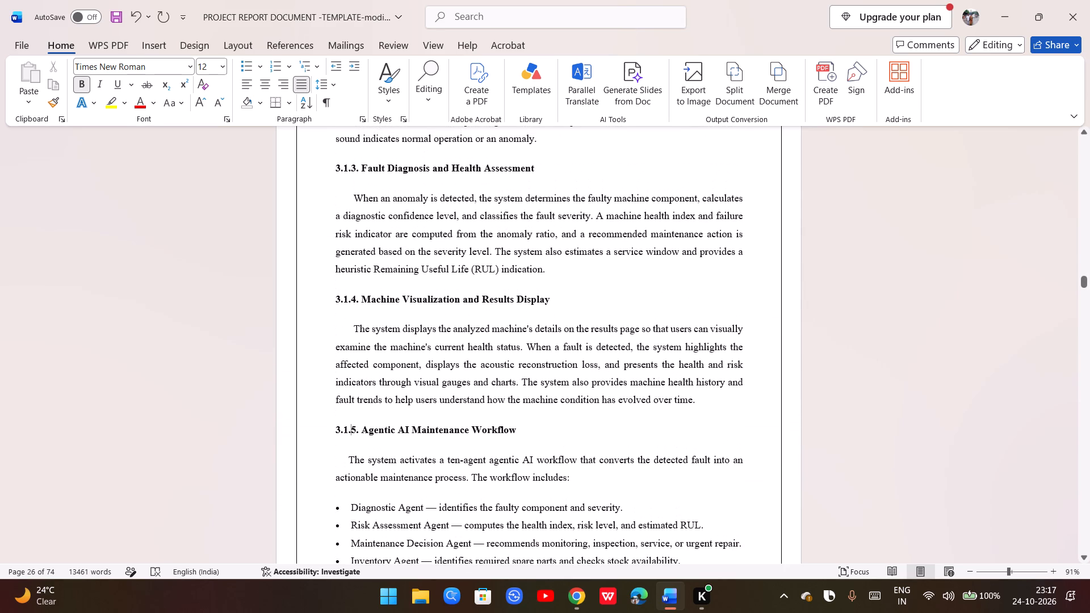
scroll(401, 262, up, 17)
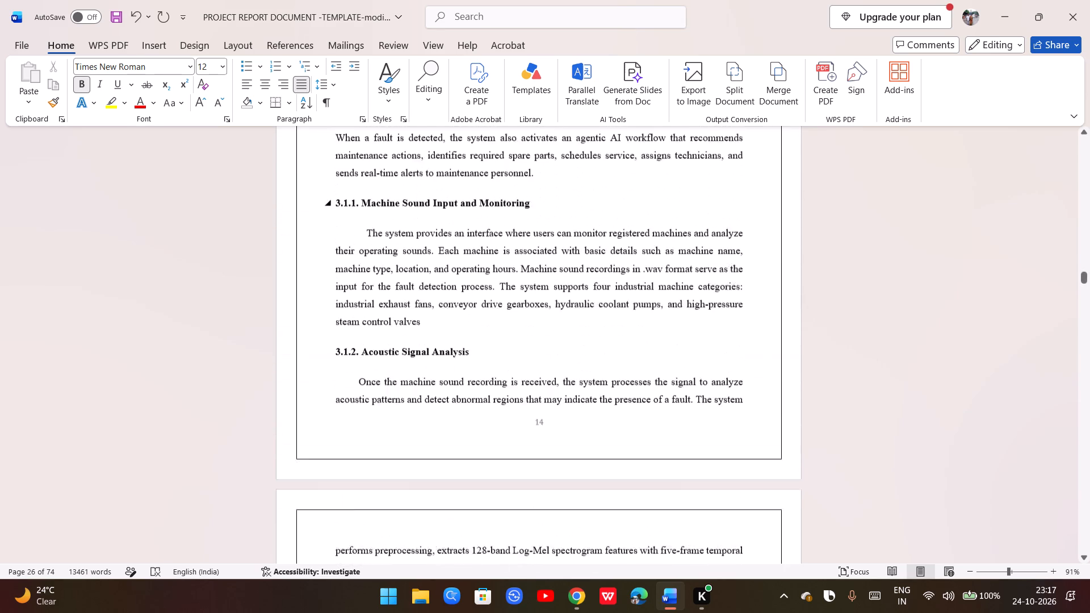
scroll(401, 262, up, 8)
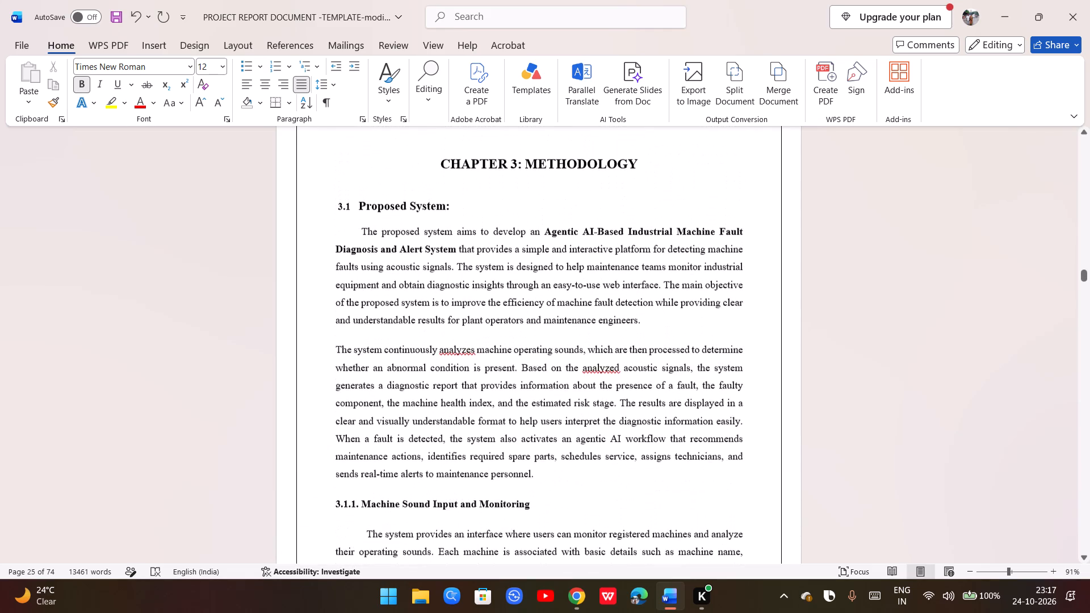
scroll(401, 262, up, 3)
scroll(415, 275, down, 20)
scroll(415, 275, down, 5)
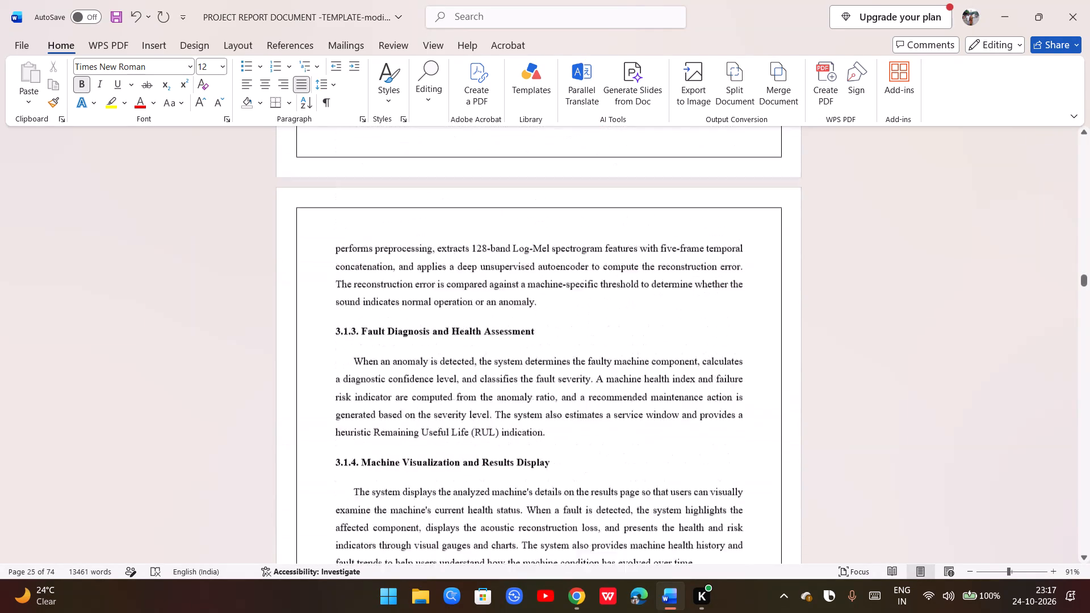
scroll(424, 279, down, 19)
scroll(426, 277, down, 7)
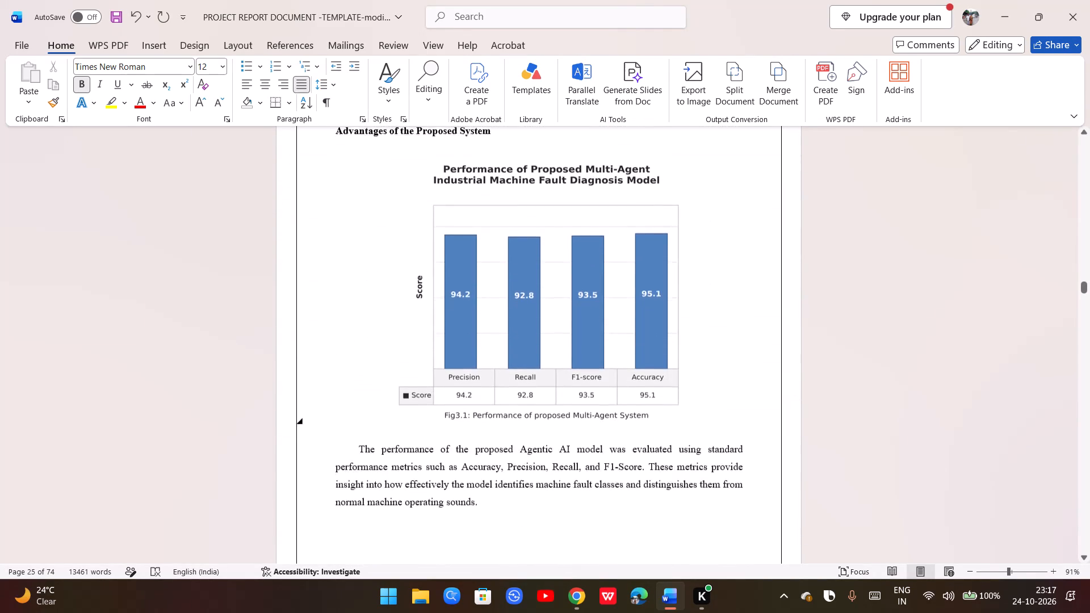